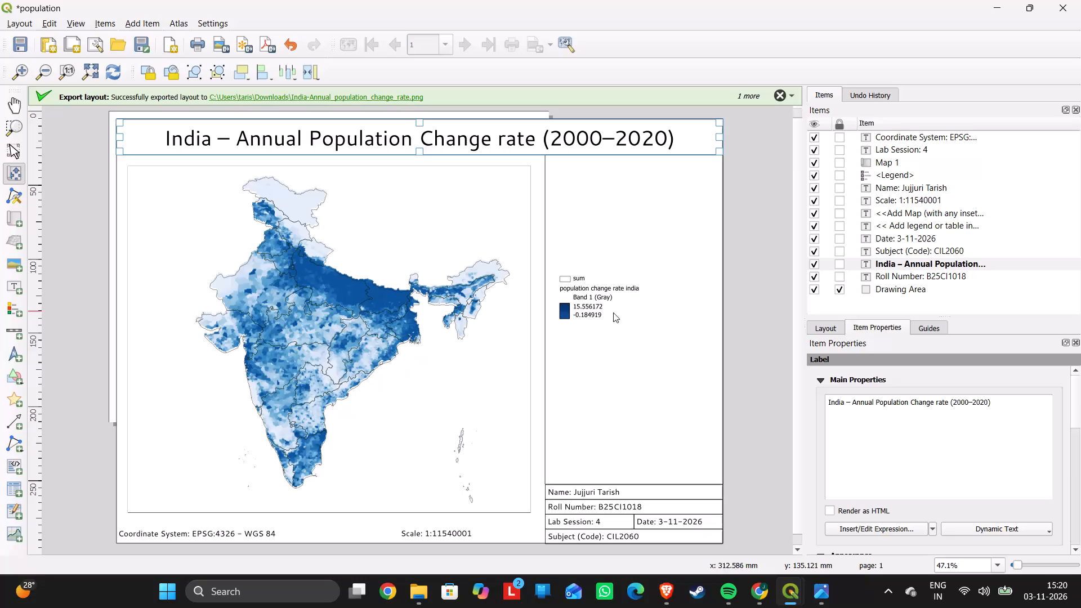
Close the population layout window and the file browser window to get back to the Classroom page.
{"action": "left_click", "coordinate": [1070, 0]}
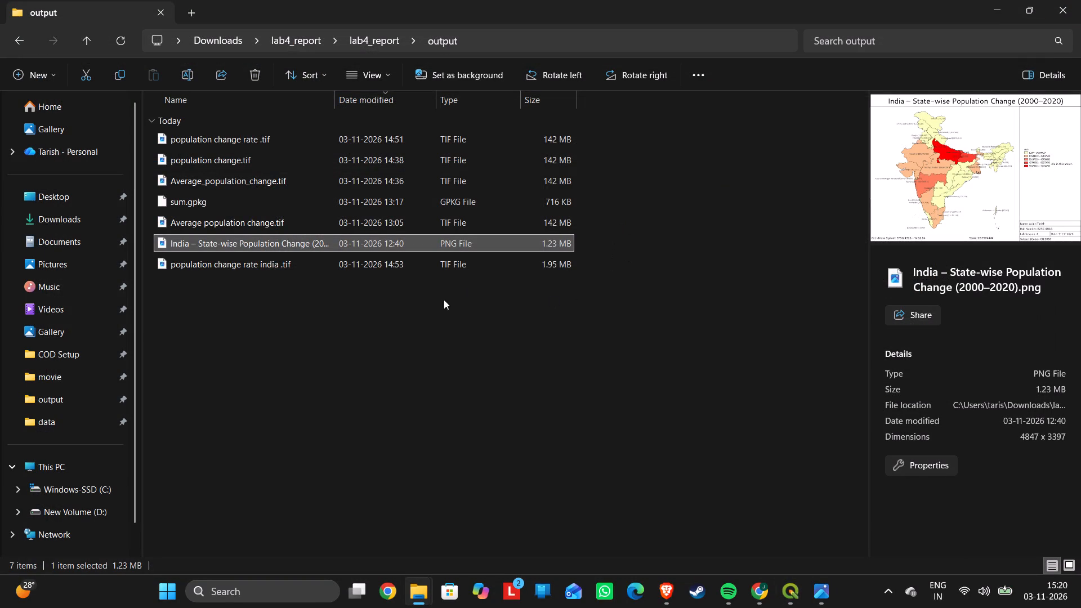
{"action": "left_click", "coordinate": [22, 47]}
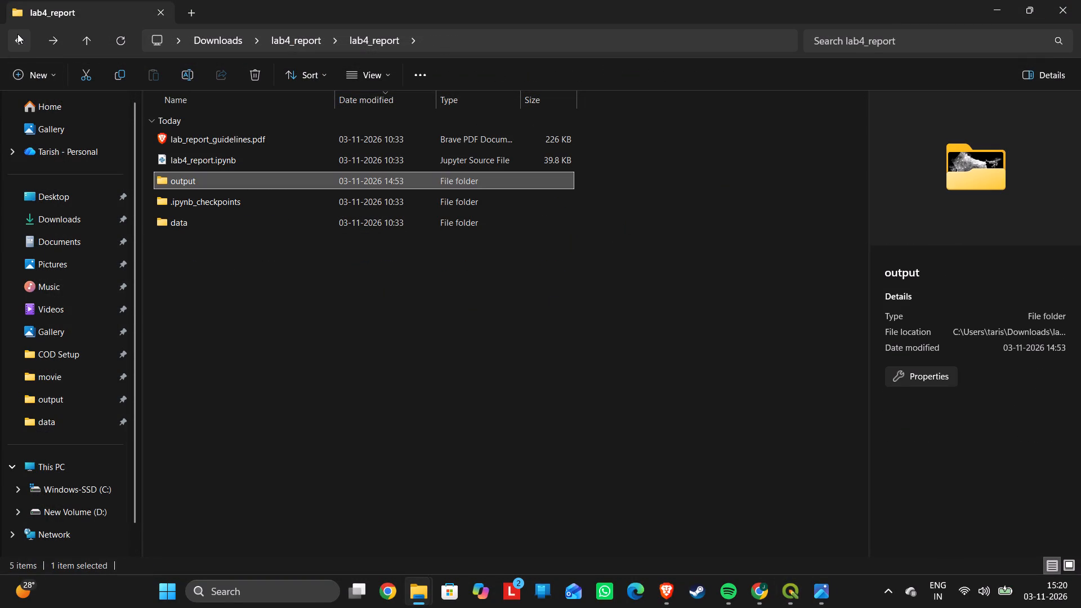
{"action": "left_click", "coordinate": [17, 34]}
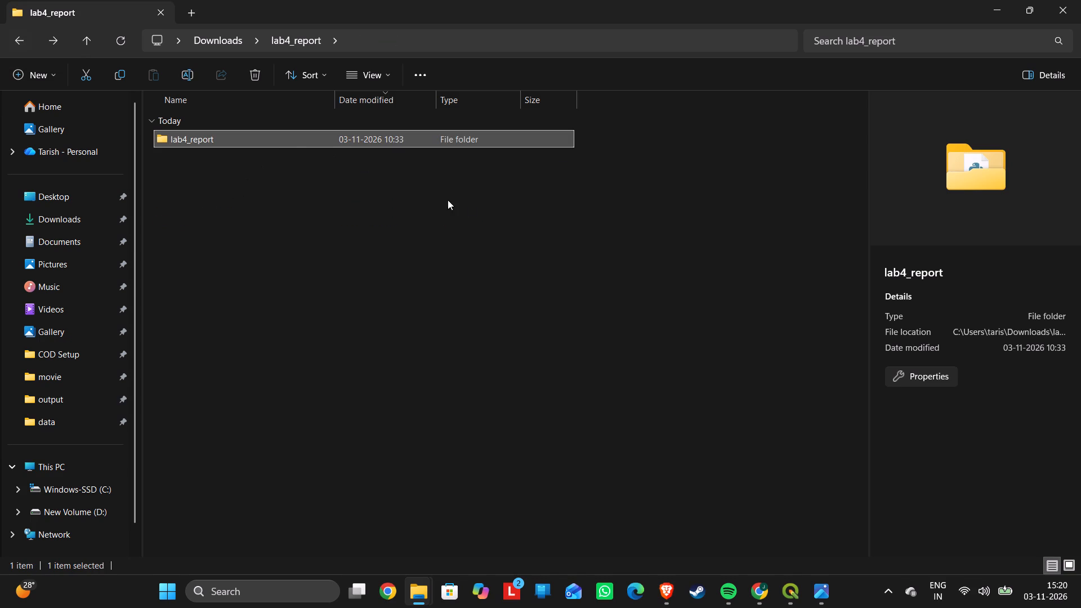
{"action": "left_click", "coordinate": [1080, 2]}
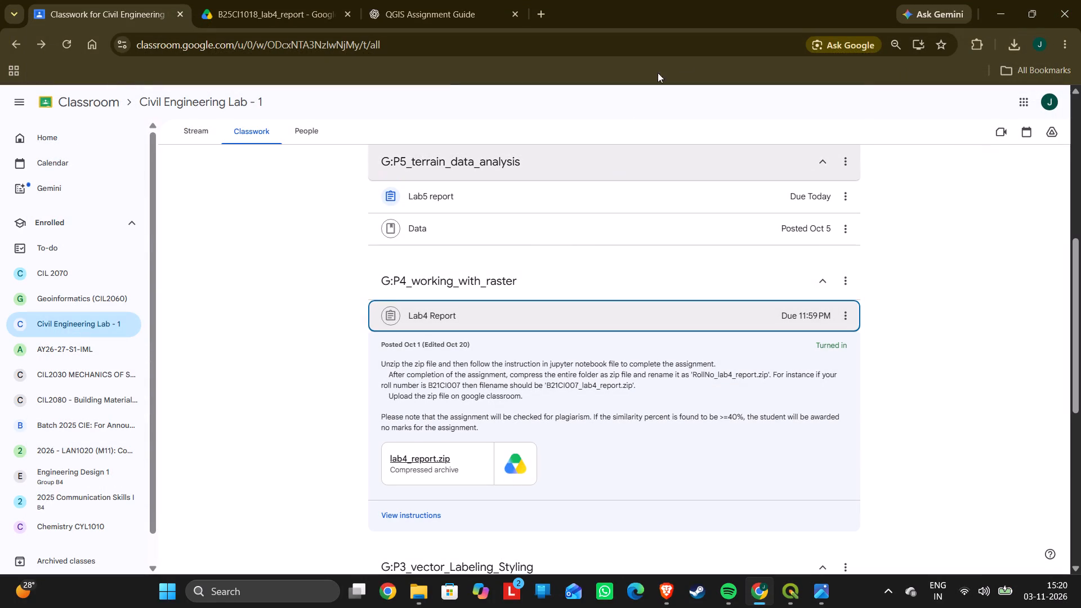
Download lab5_report.zip from the Lab5 report assignment under G:P5_terrain_data_analysis.
{"action": "scroll", "coordinate": [513, 434], "scroll_direction": "up", "scroll_amount": 1}
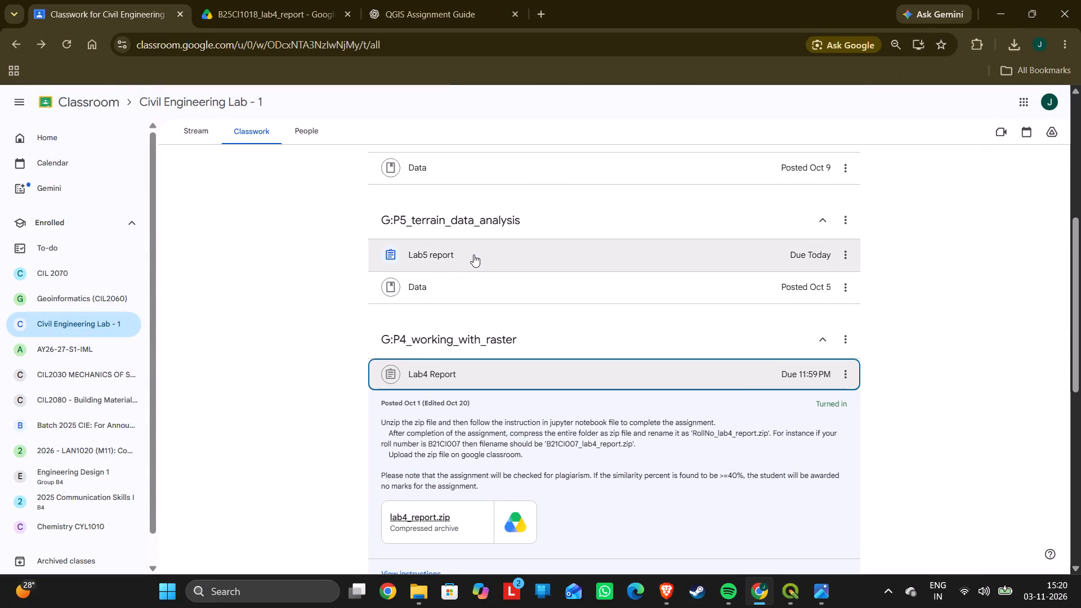
{"action": "left_click", "coordinate": [474, 254]}
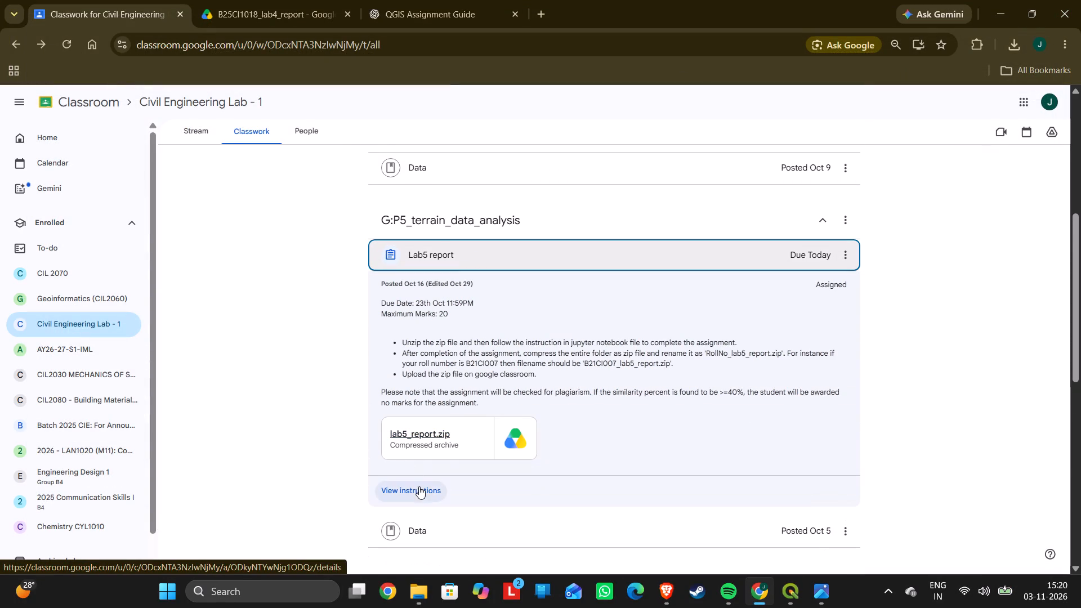
{"action": "left_click", "coordinate": [438, 438]}
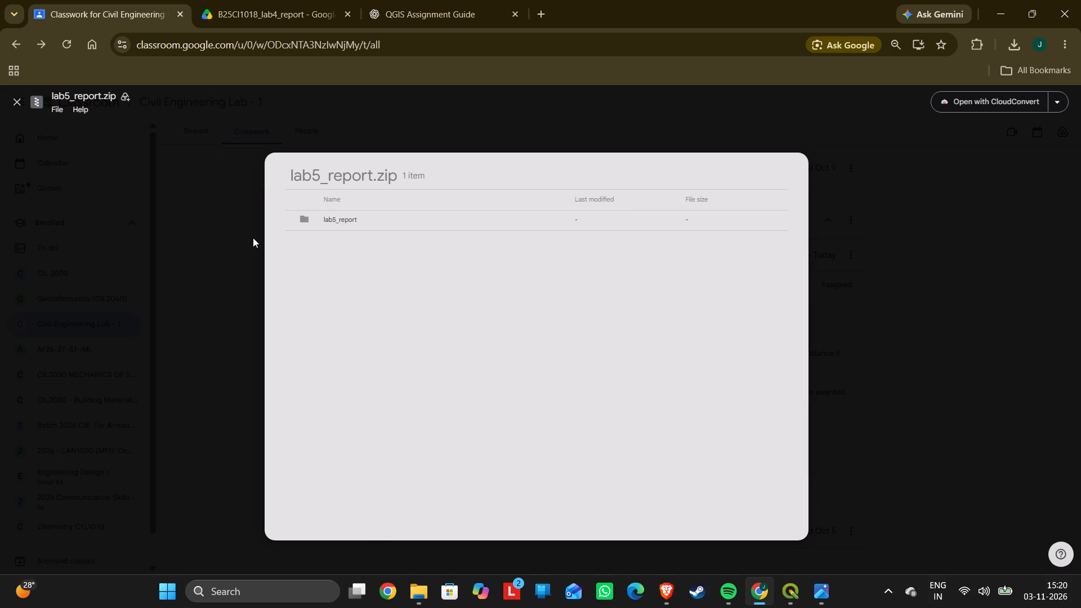
{"action": "left_click", "coordinate": [61, 109]}
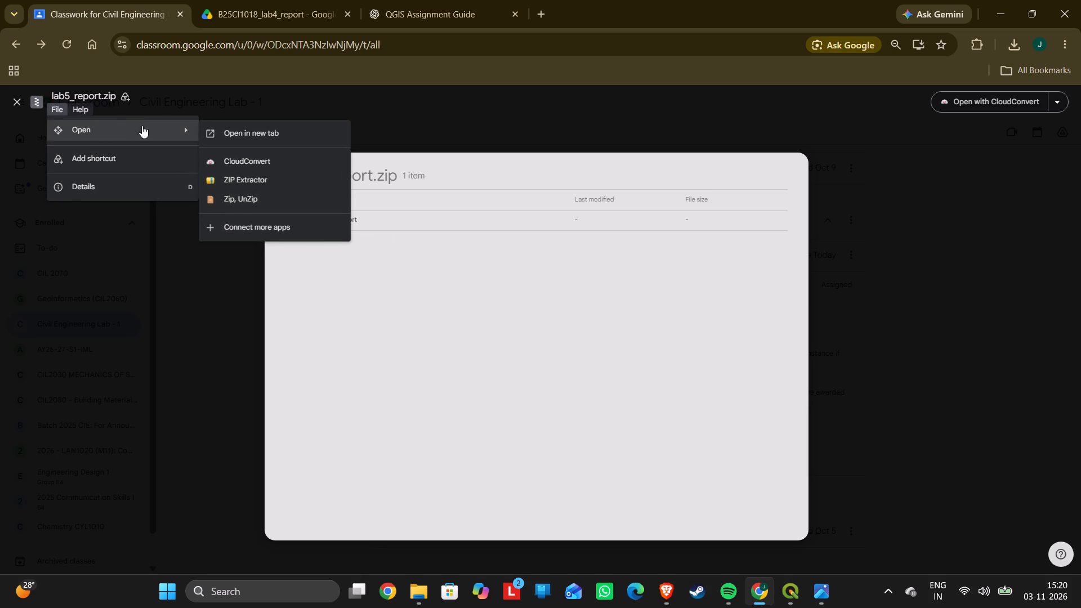
{"action": "left_click", "coordinate": [231, 131]}
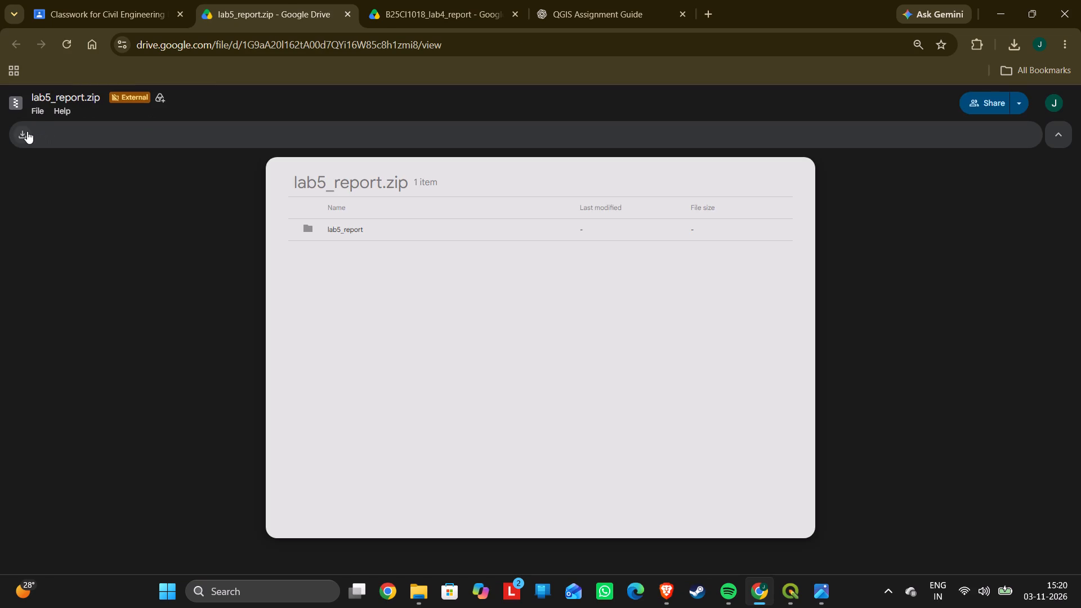
{"action": "left_click", "coordinate": [27, 131]}
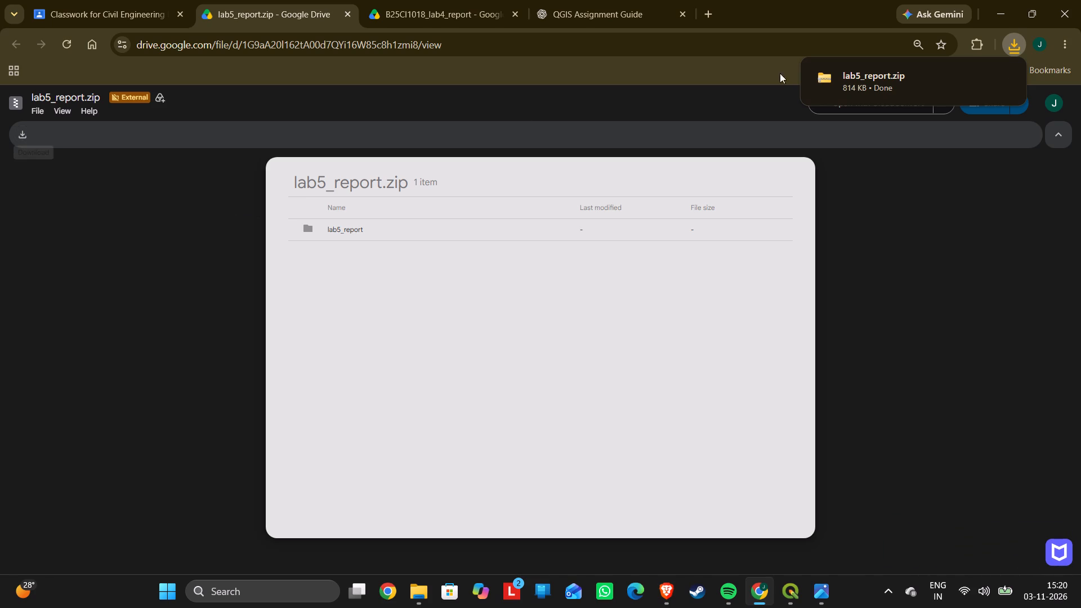
Locate the downloaded lab5_report.zip in the Downloads folder and extract it to Downloads\lab5_report.
{"action": "left_click", "coordinate": [973, 81]}
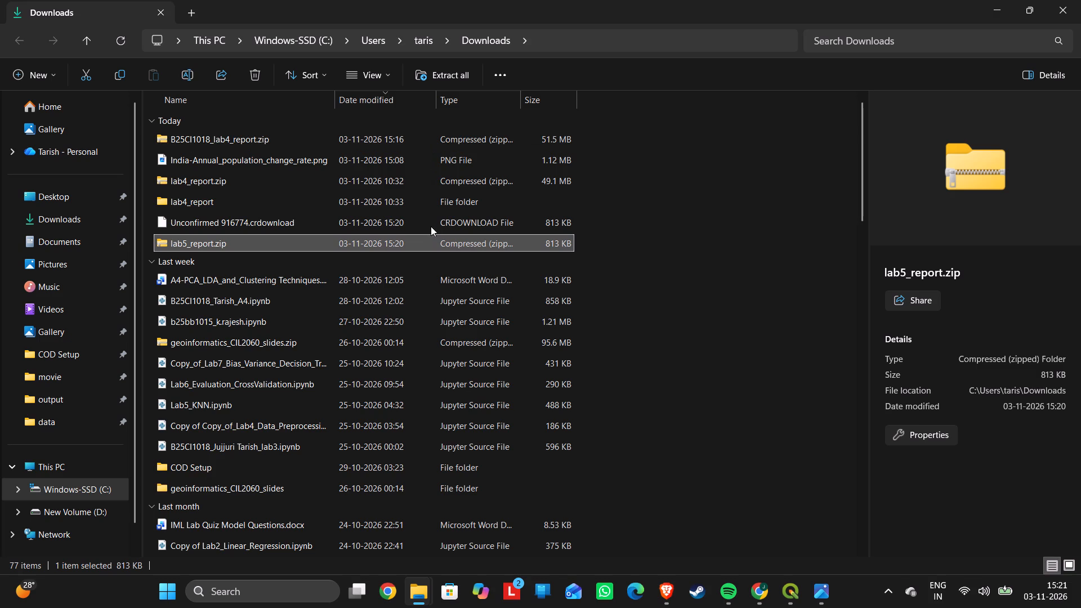
{"action": "right_click", "coordinate": [430, 245]}
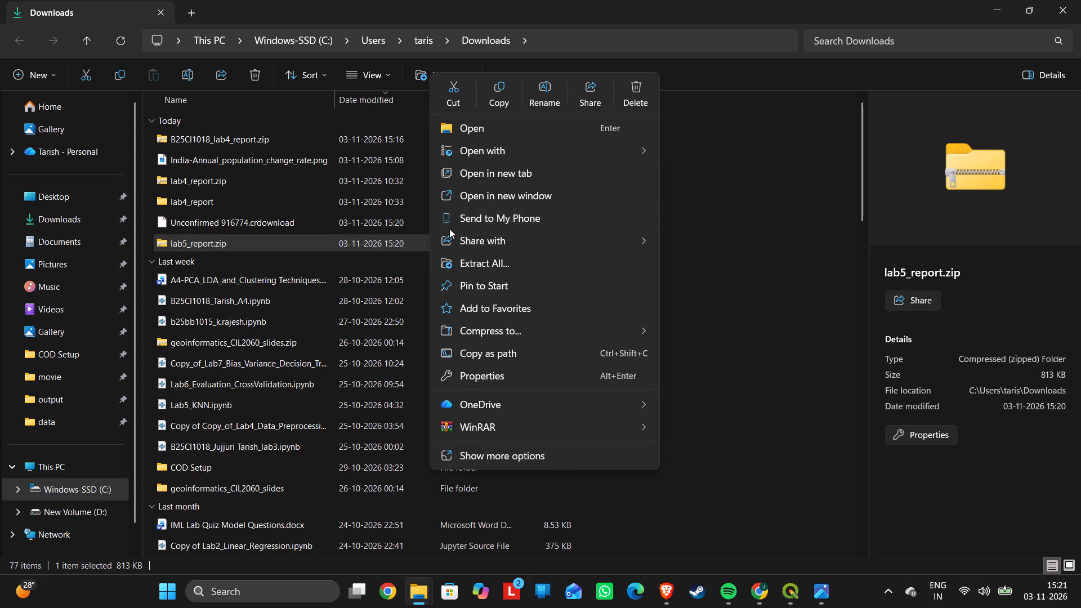
{"action": "left_click", "coordinate": [461, 261]}
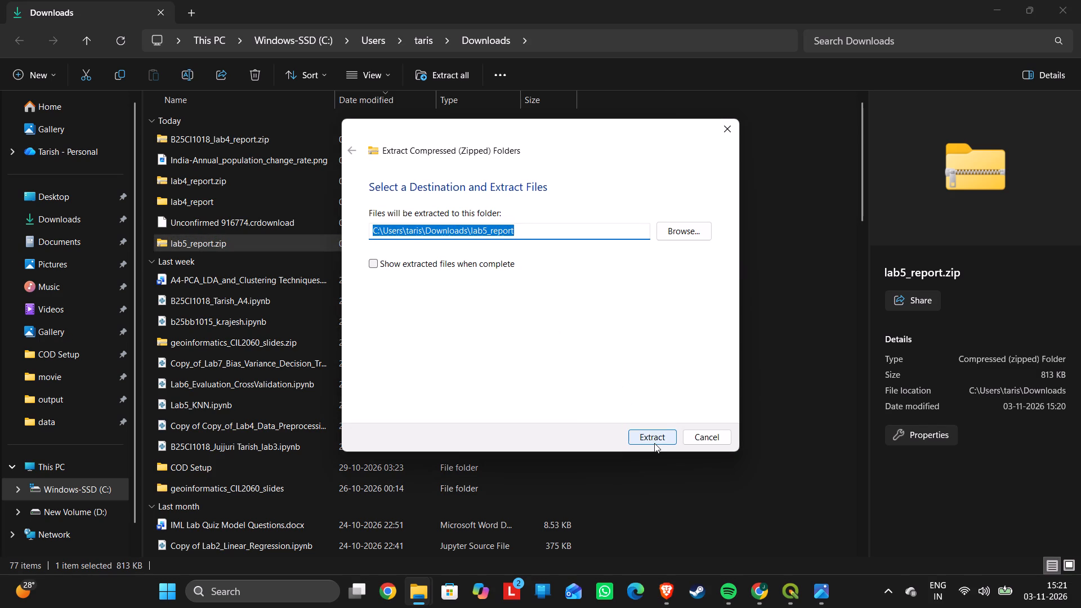
{"action": "left_click", "coordinate": [654, 443]}
Examine the extracted lab5_report folder and its nested data folder, and return to the Downloads folder.
{"action": "double_click", "coordinate": [354, 263]}
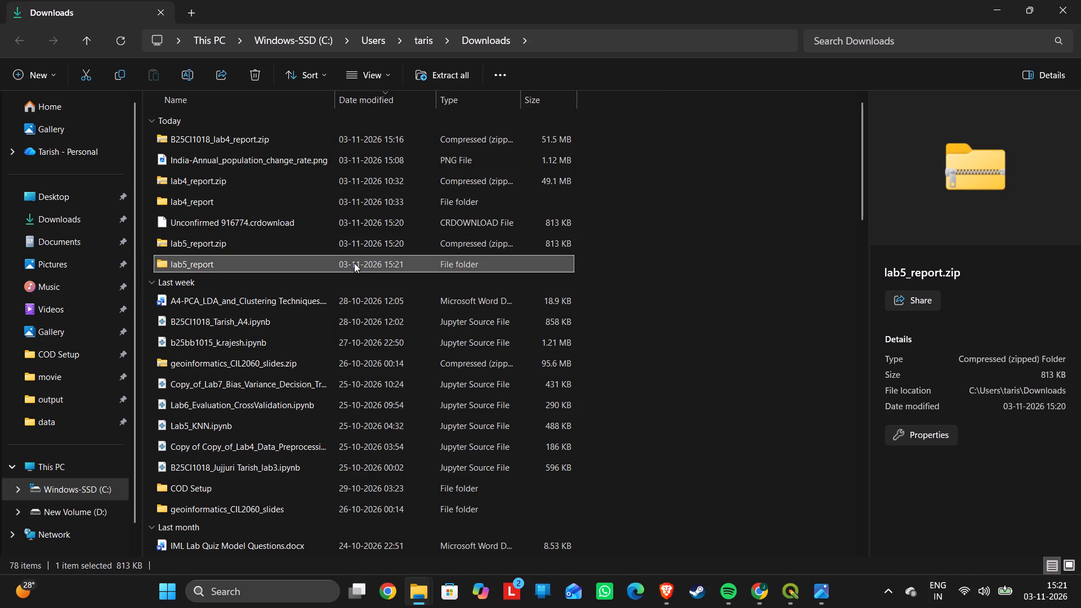
{"action": "left_click", "coordinate": [349, 151]}
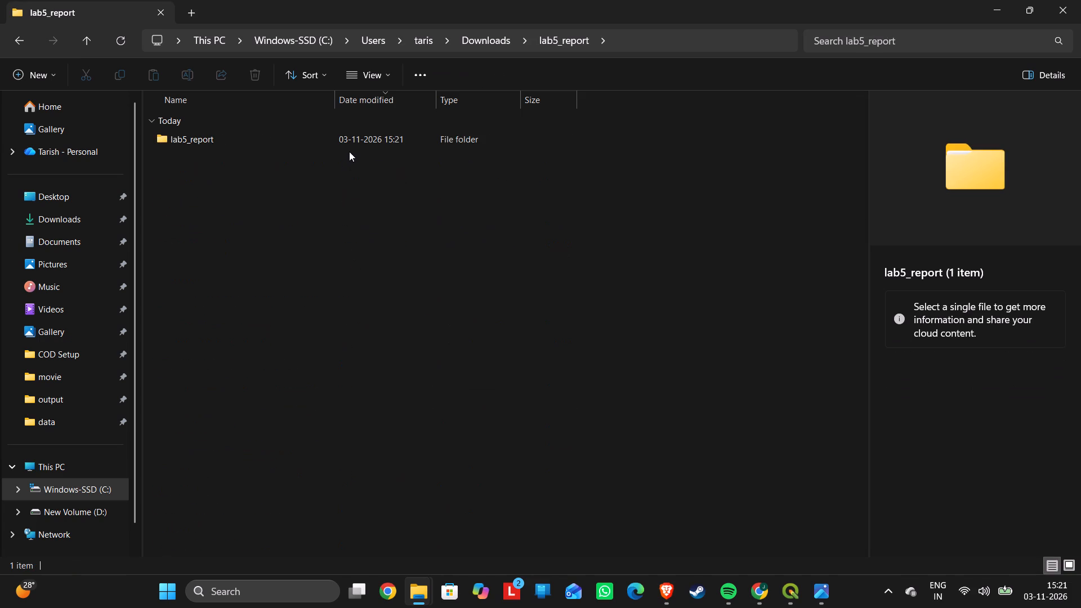
{"action": "double_click", "coordinate": [362, 140]}
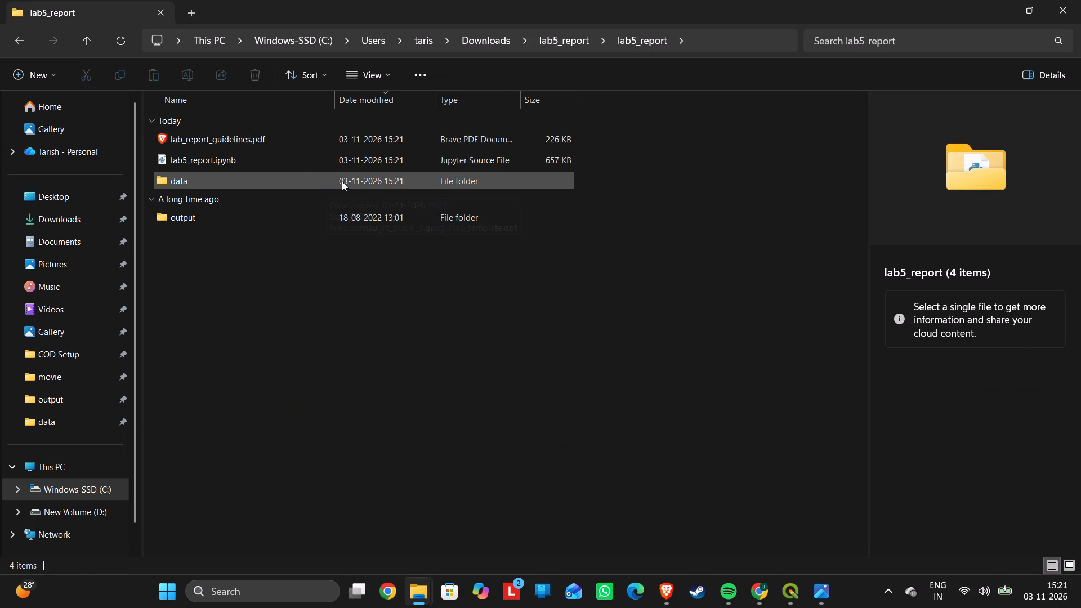
{"action": "double_click", "coordinate": [367, 181]}
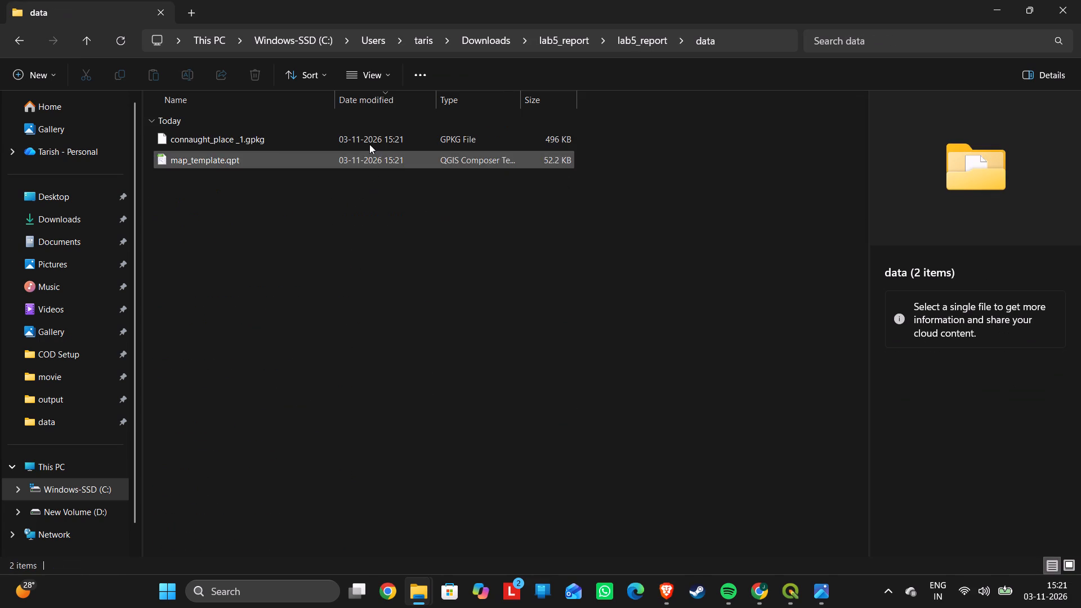
{"action": "left_click_drag", "start_coordinate": [7, 35], "coordinate": [8, 35]}
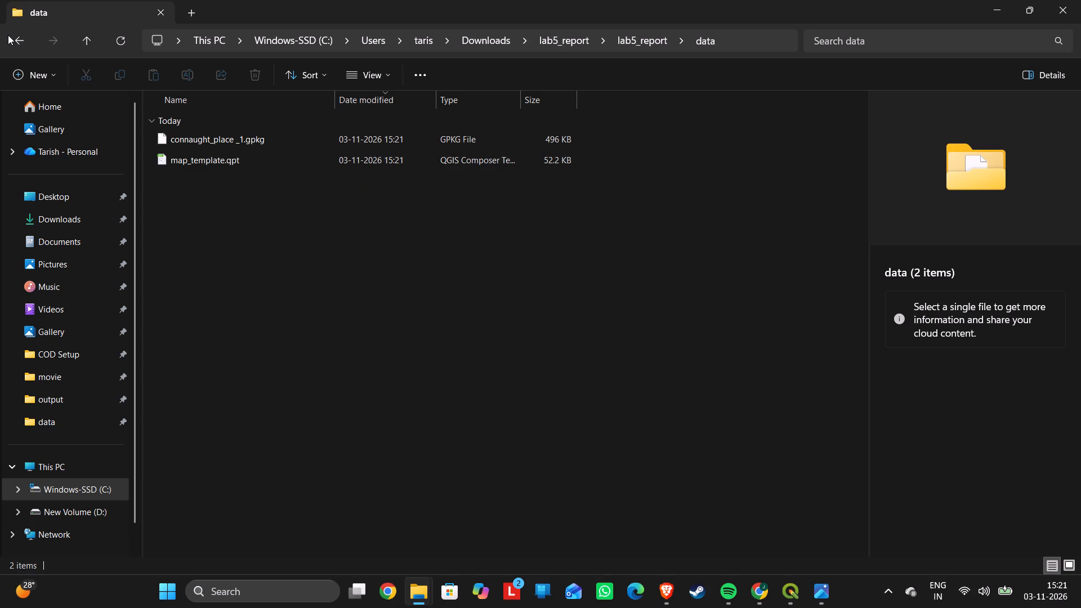
{"action": "left_click_drag", "start_coordinate": [8, 35], "coordinate": [19, 42]}
{"action": "left_click", "coordinate": [19, 42]}
{"action": "left_click", "coordinate": [19, 42]}
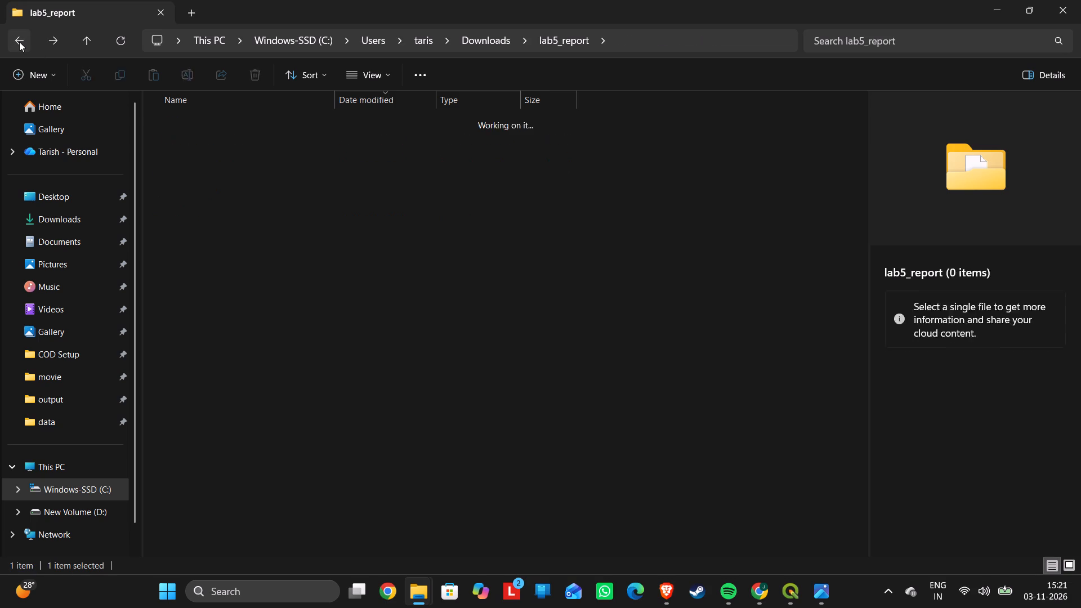
{"action": "left_click", "coordinate": [17, 43]}
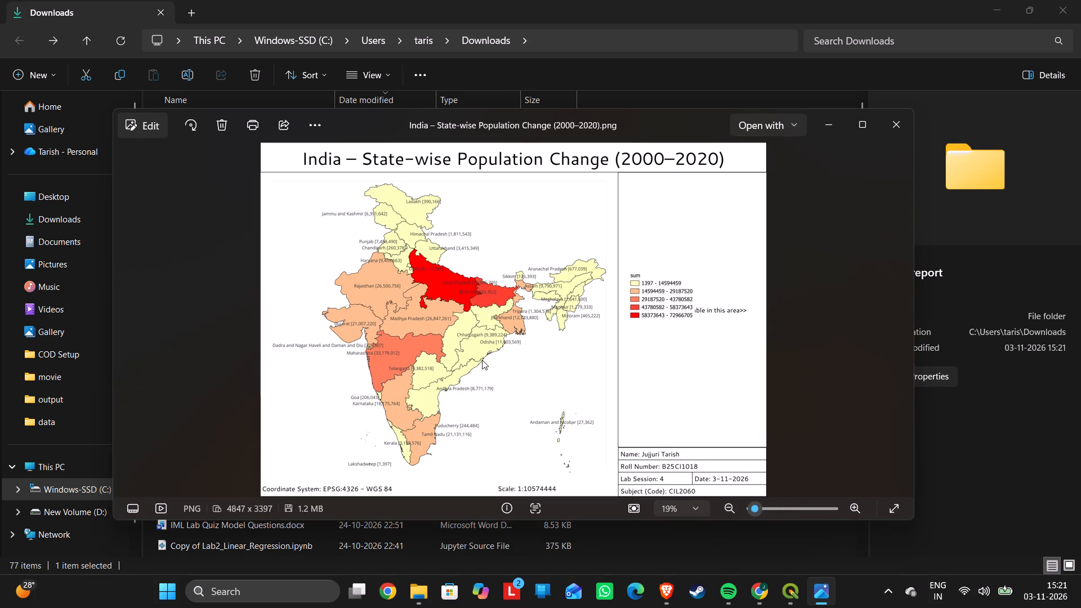
View the India – State-wise Population Change (2000–2020) map image and close it.
{"action": "scroll", "coordinate": [482, 360], "scroll_direction": "up", "scroll_amount": 7, "text": "ctrl"}
{"action": "scroll", "coordinate": [482, 360], "scroll_direction": "down", "scroll_amount": 13, "text": "ctrl"}
{"action": "left_click", "coordinate": [897, 122]}
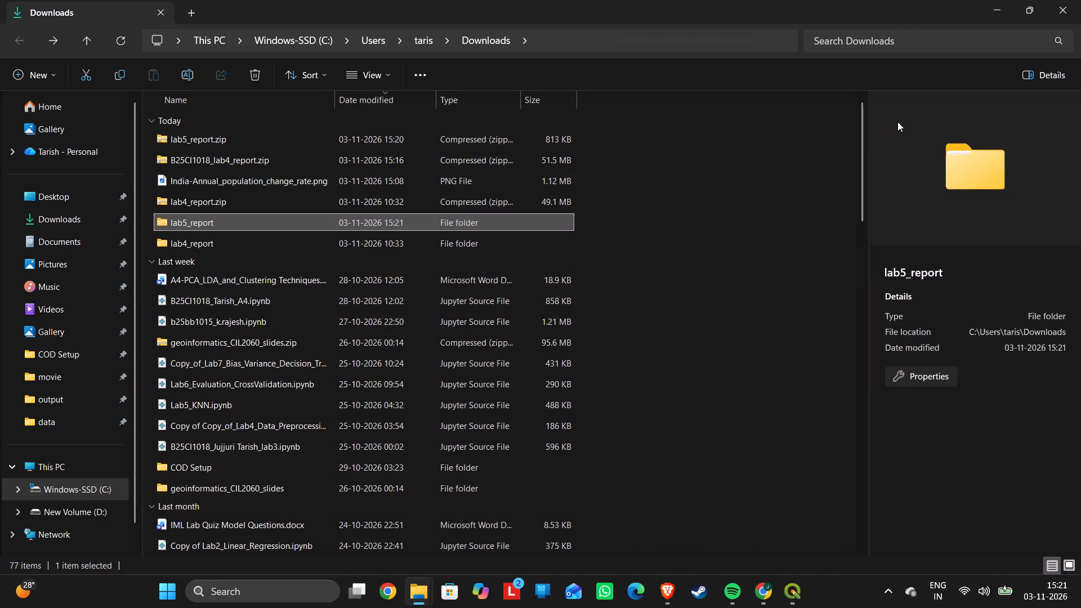
Switch to the untitled QGIS project and open its population print layout.
{"action": "left_click_drag", "start_coordinate": [805, 589], "coordinate": [802, 591]}
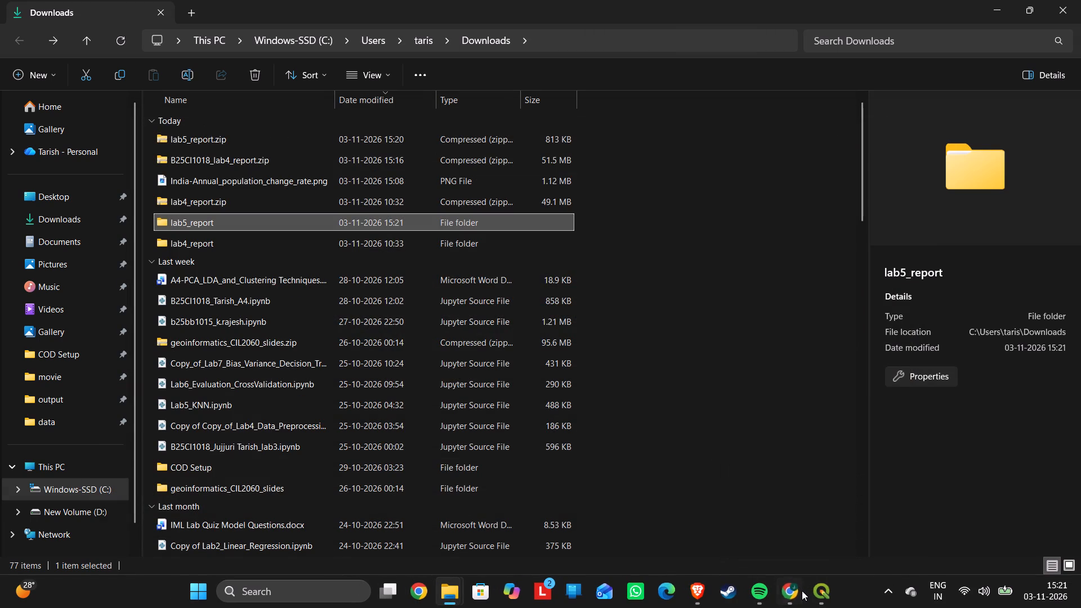
{"action": "left_click_drag", "start_coordinate": [802, 591], "coordinate": [794, 597]}
{"action": "left_click", "coordinate": [834, 586]}
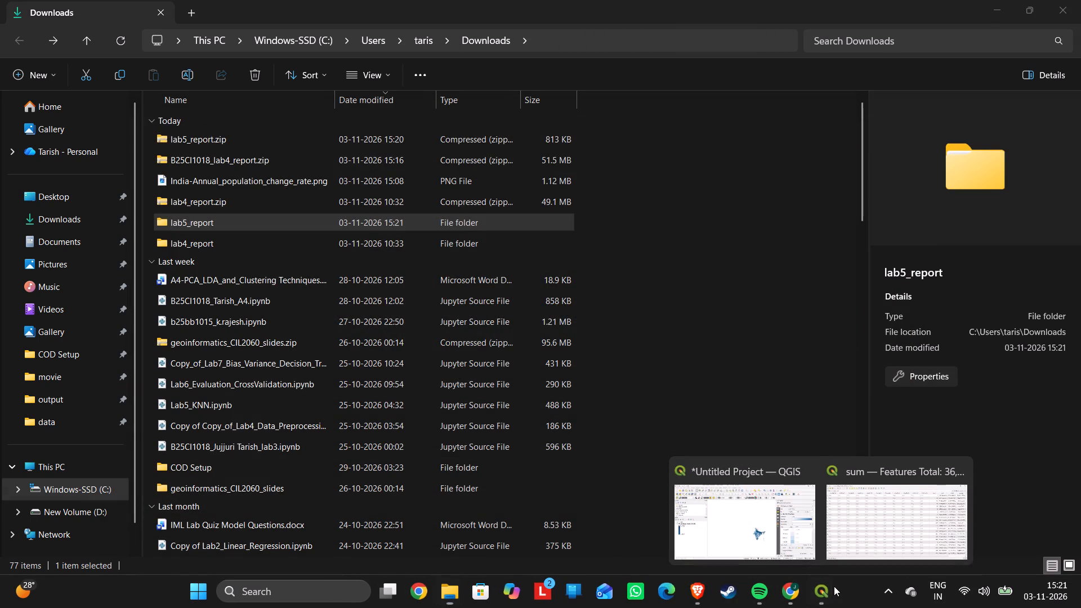
{"action": "left_click", "coordinate": [799, 540]}
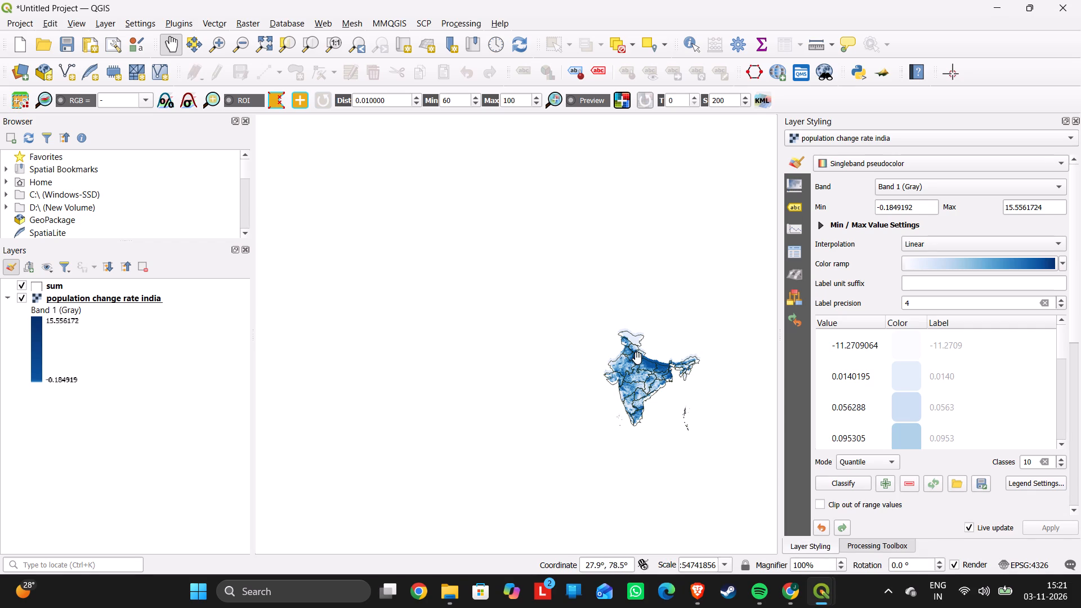
{"action": "scroll", "coordinate": [637, 358], "scroll_direction": "up", "scroll_amount": 10, "text": "ctrl"}
{"action": "left_click_drag", "start_coordinate": [637, 358], "coordinate": [509, 289]}
{"action": "scroll", "coordinate": [509, 289], "scroll_direction": "up", "scroll_amount": 9, "text": "ctrl"}
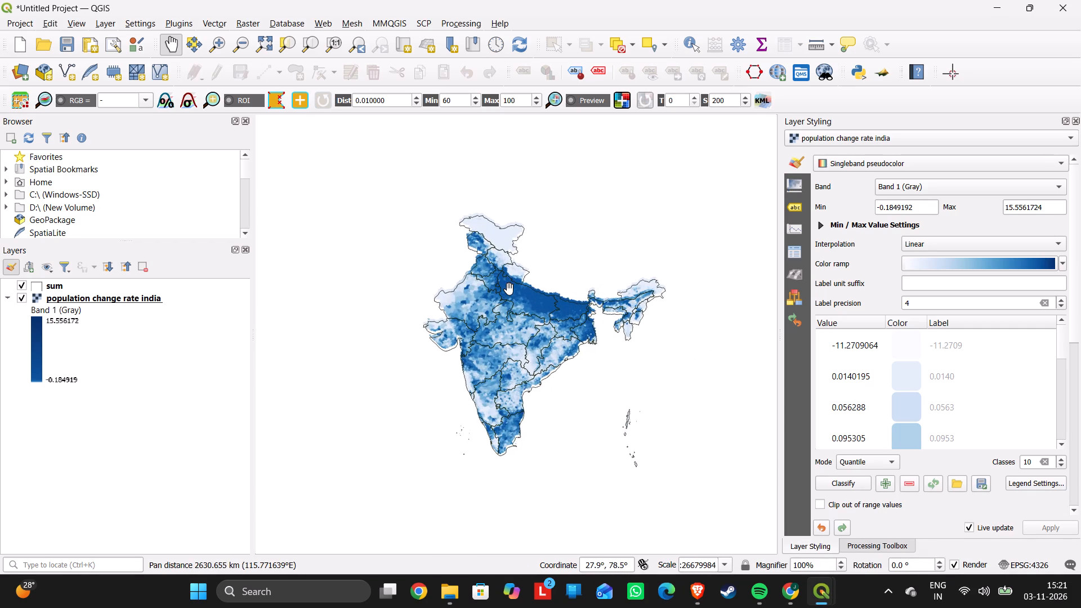
{"action": "scroll", "coordinate": [509, 289], "scroll_direction": "up", "scroll_amount": 5, "text": "ctrl"}
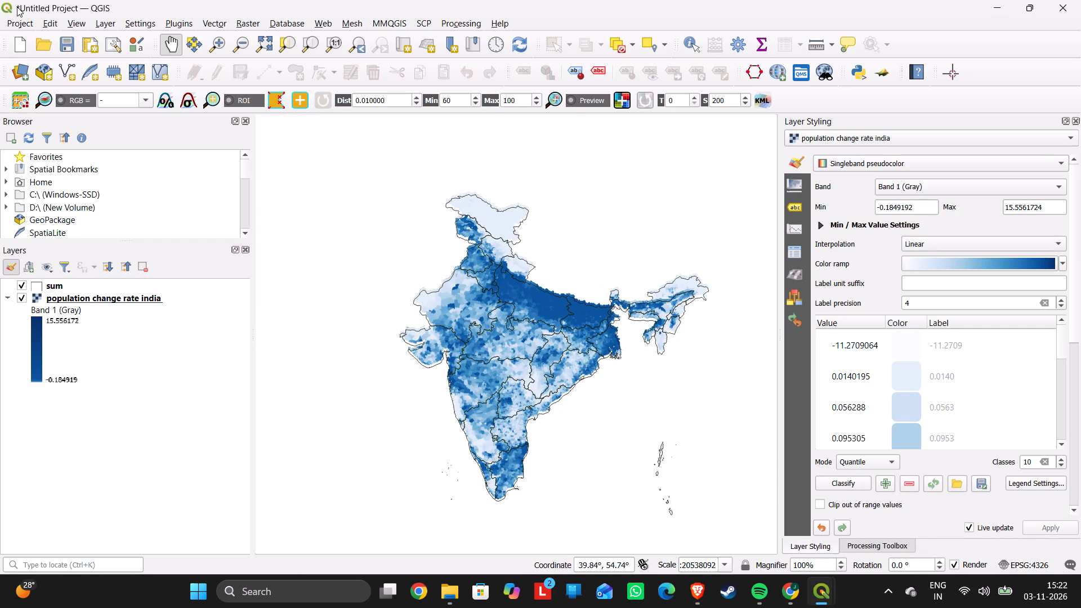
{"action": "left_click", "coordinate": [24, 27]}
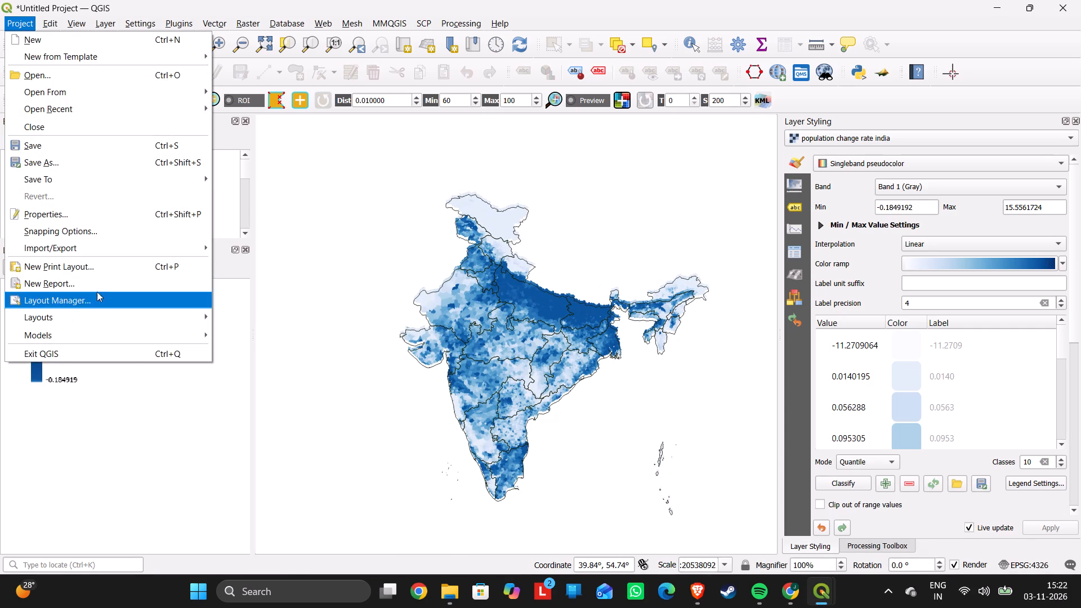
{"action": "left_click", "coordinate": [122, 296]}
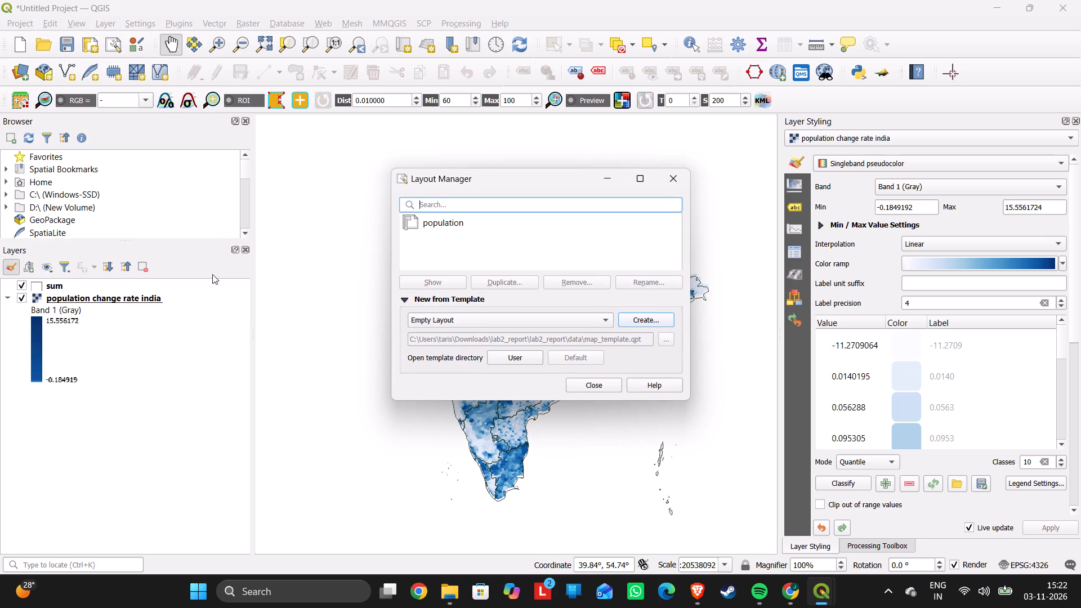
{"action": "left_click", "coordinate": [455, 221]}
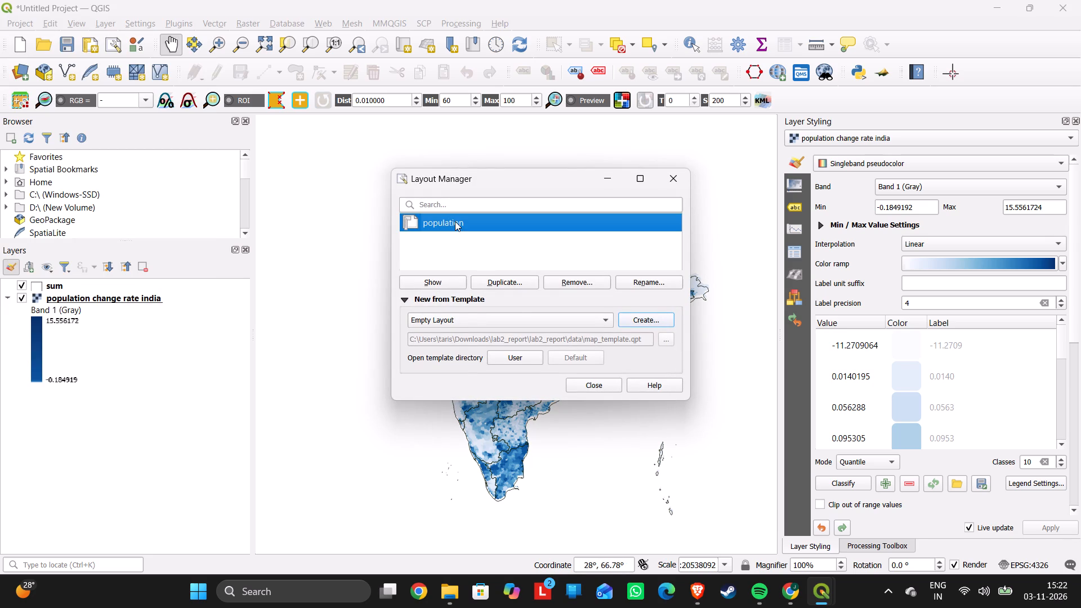
{"action": "double_click", "coordinate": [530, 222]}
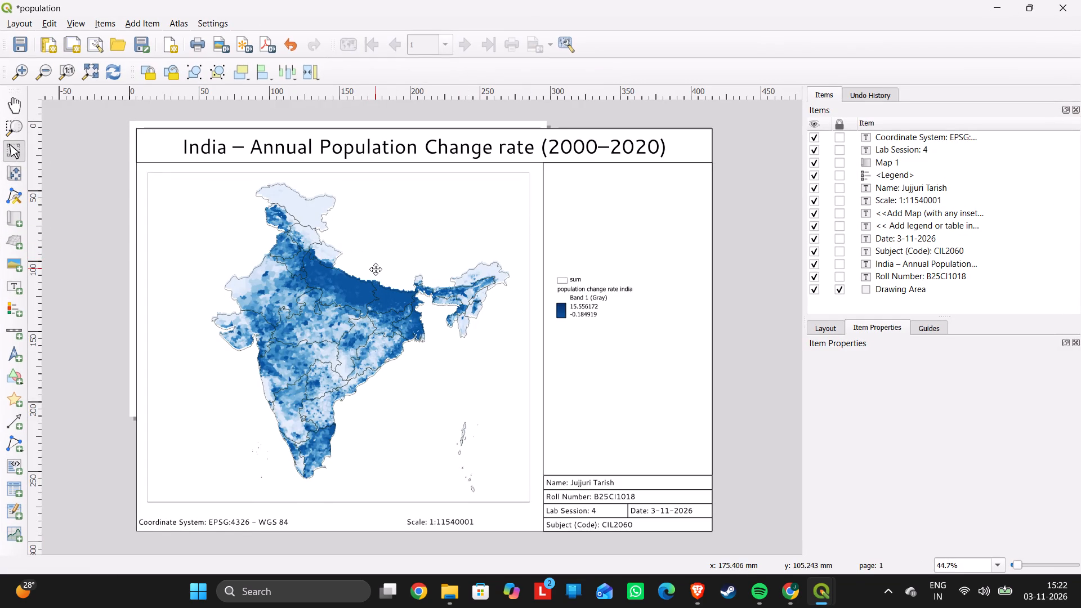
Replace the student name in the layout's Name label with the other student's full name.
{"action": "left_click", "coordinate": [596, 484]}
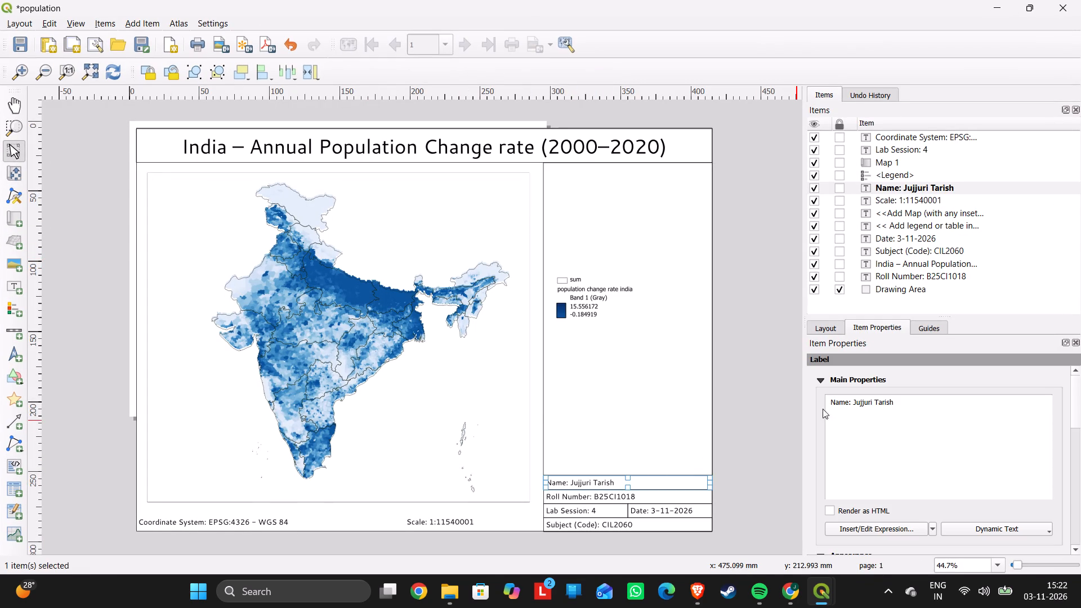
{"action": "double_click", "coordinate": [897, 409]}
{"action": "key", "text": "BackSpace"}
{"action": "key", "text": "BackSpace"}
{"action": "key", "text": "BackSpace"}
{"action": "key", "text": "BackSpace"}
{"action": "key", "text": "BackSpace"}
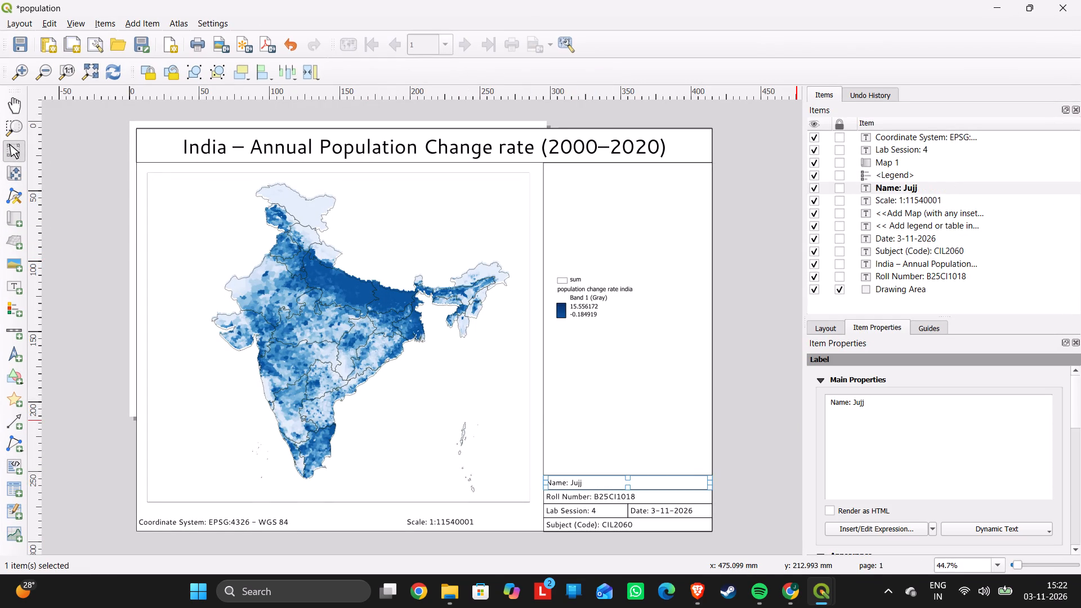
{"action": "key", "text": "BackSpace"}
{"action": "key", "text": "BackSpace"}
{"action": "key", "text": "BackSpace"}
{"action": "key", "text": "BackSpace"}
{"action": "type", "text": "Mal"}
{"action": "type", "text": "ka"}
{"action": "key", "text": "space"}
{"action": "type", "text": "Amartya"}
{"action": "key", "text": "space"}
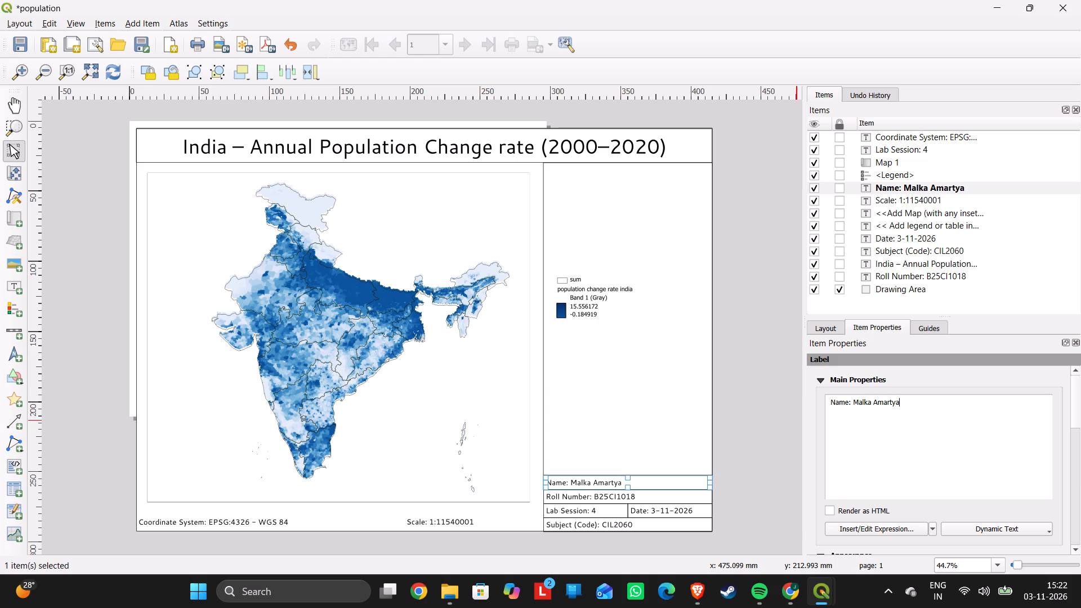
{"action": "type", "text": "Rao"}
Replace the last two digits in the Roll Number label to match the other student's roll number.
{"action": "left_click", "coordinate": [650, 499]}
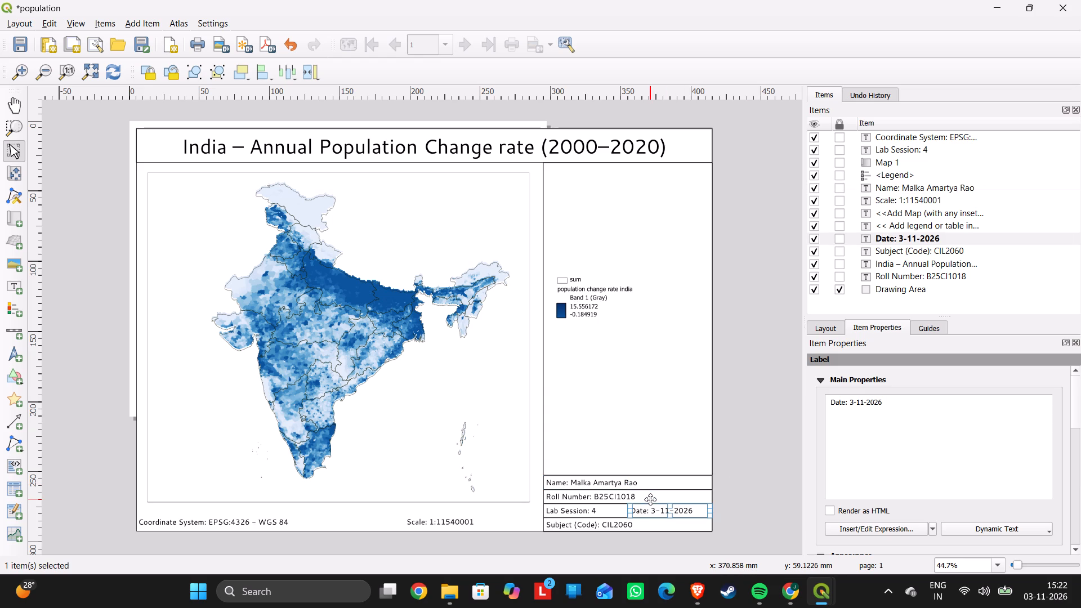
{"action": "left_click", "coordinate": [619, 495]}
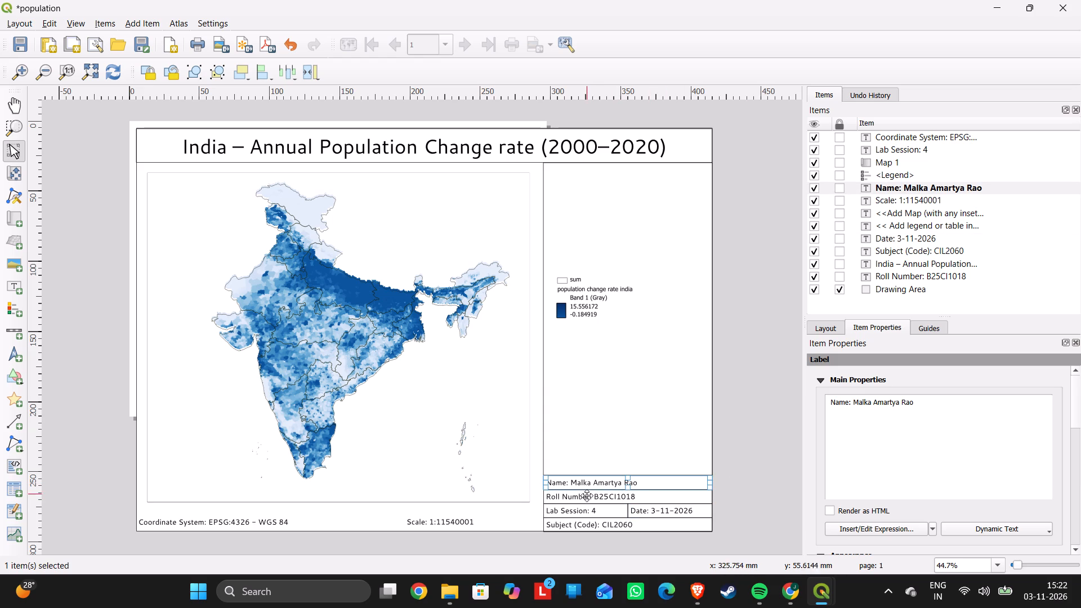
{"action": "left_click", "coordinate": [586, 496]}
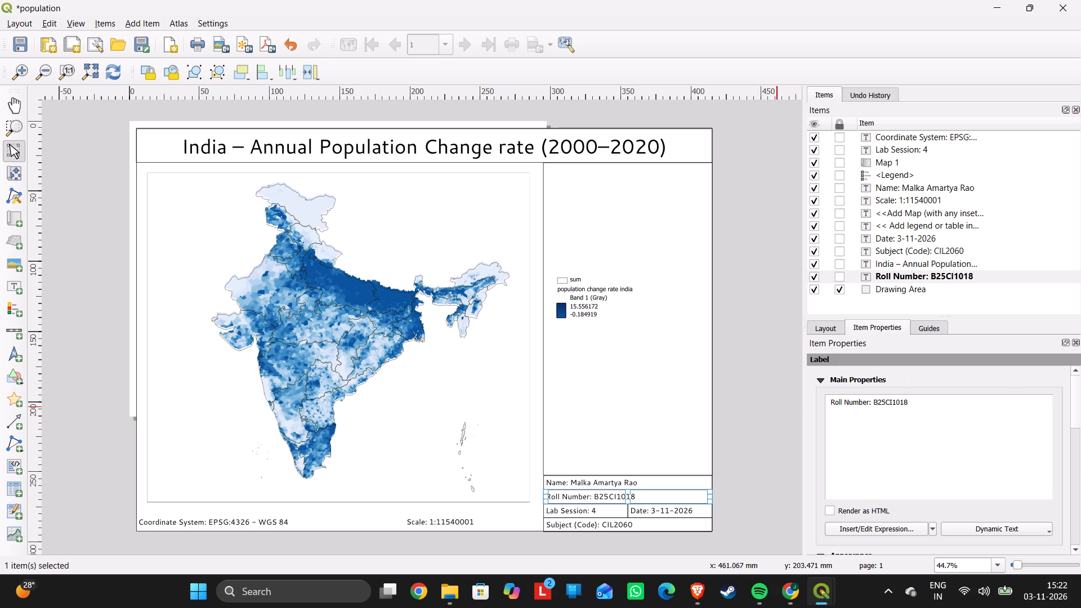
{"action": "left_click", "coordinate": [916, 404]}
{"action": "key", "text": "BackSpace"}
{"action": "key", "text": "BackSpace"}
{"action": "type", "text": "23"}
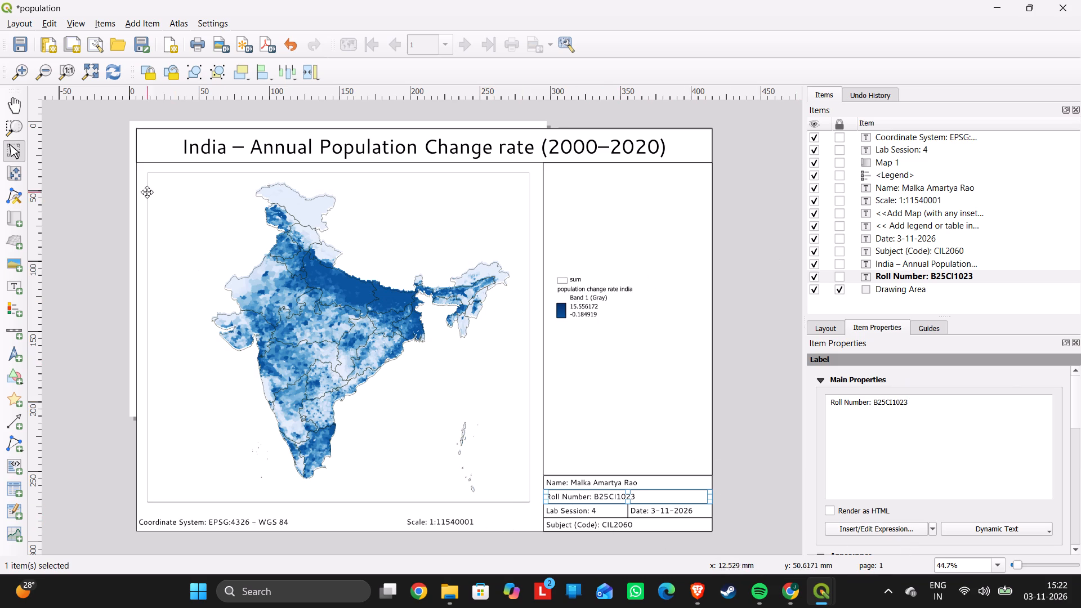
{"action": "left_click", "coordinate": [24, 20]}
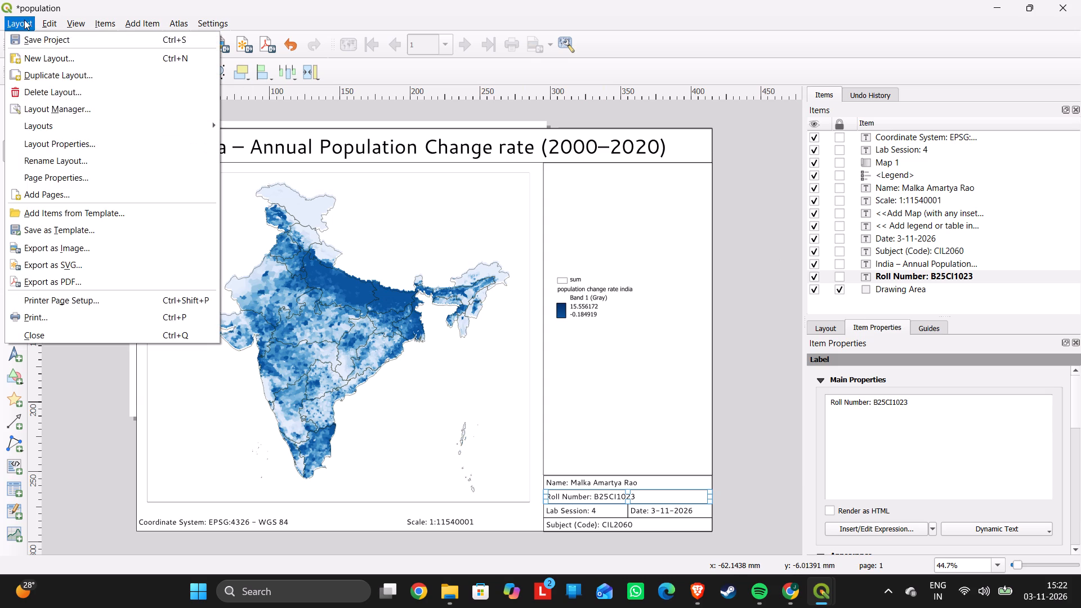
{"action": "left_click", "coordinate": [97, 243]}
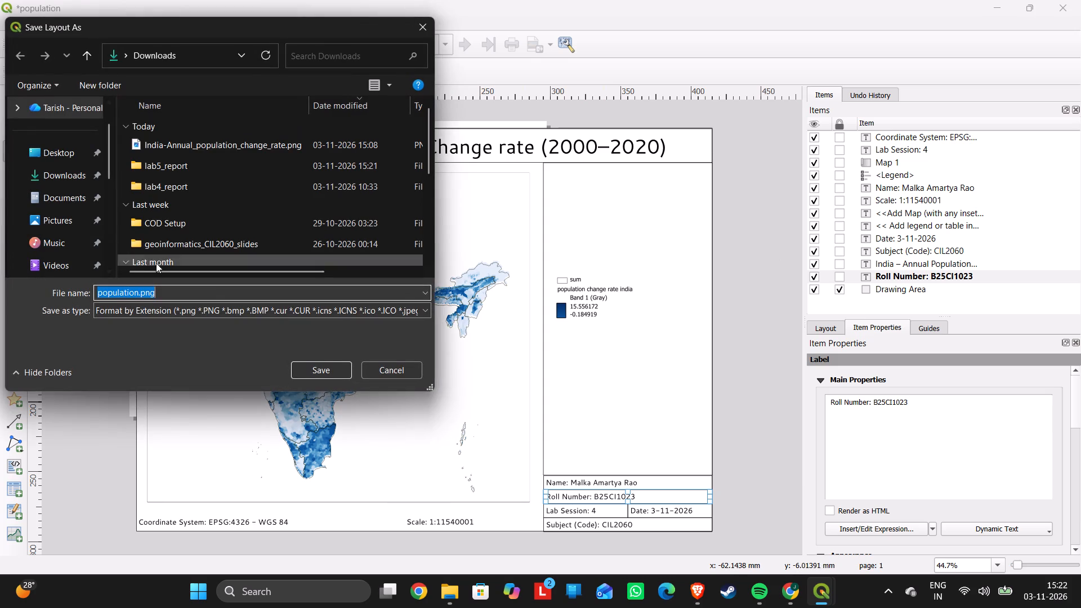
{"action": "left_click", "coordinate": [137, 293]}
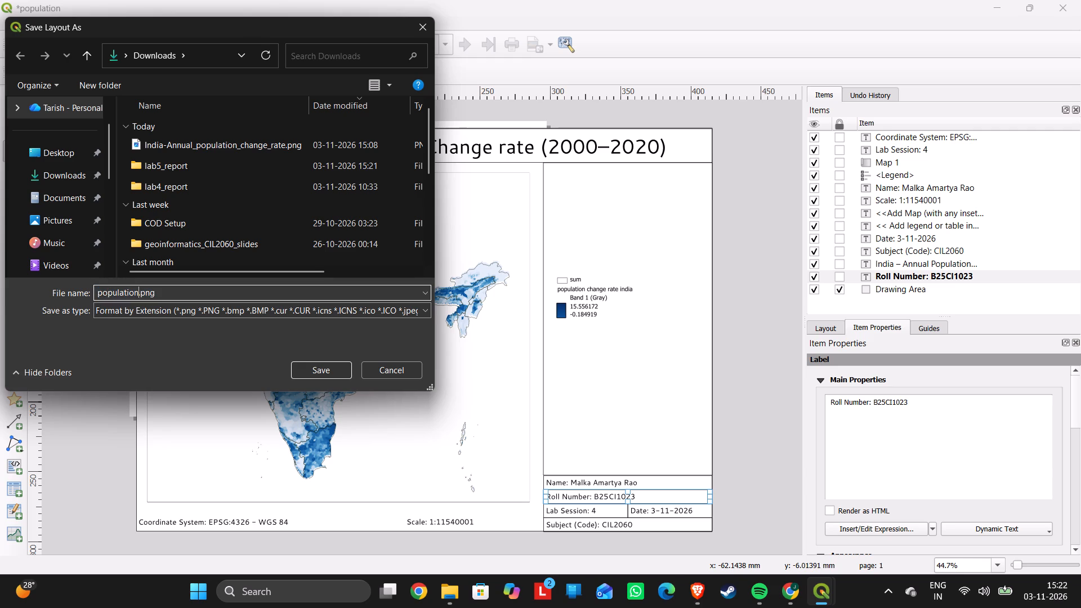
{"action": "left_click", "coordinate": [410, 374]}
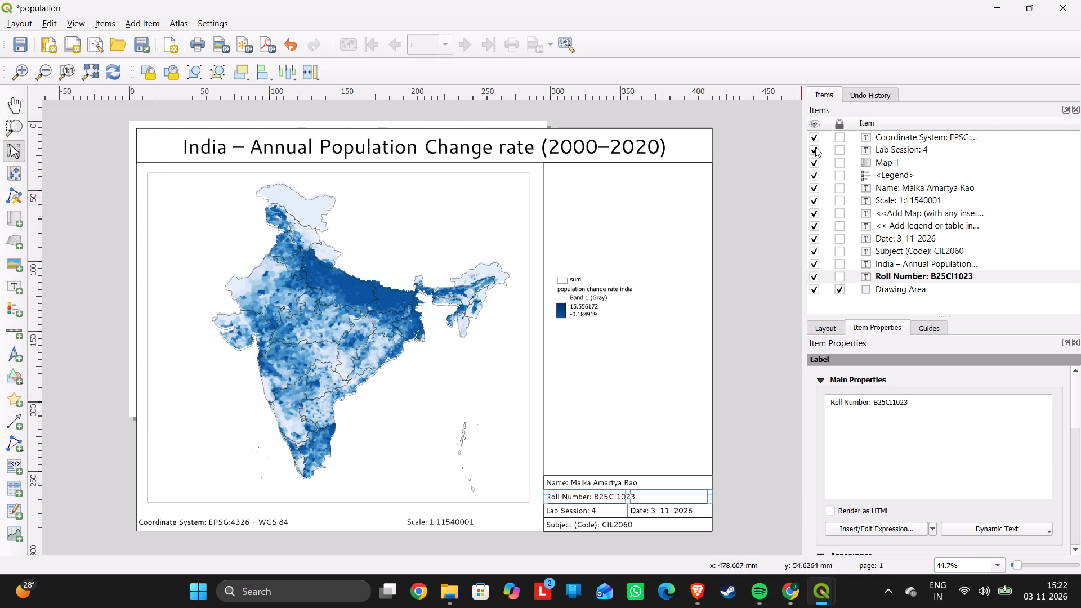
Copy the text "India – Annual Population Change rate" from the layout's title label, leaving out the years.
{"action": "double_click", "coordinate": [461, 150]}
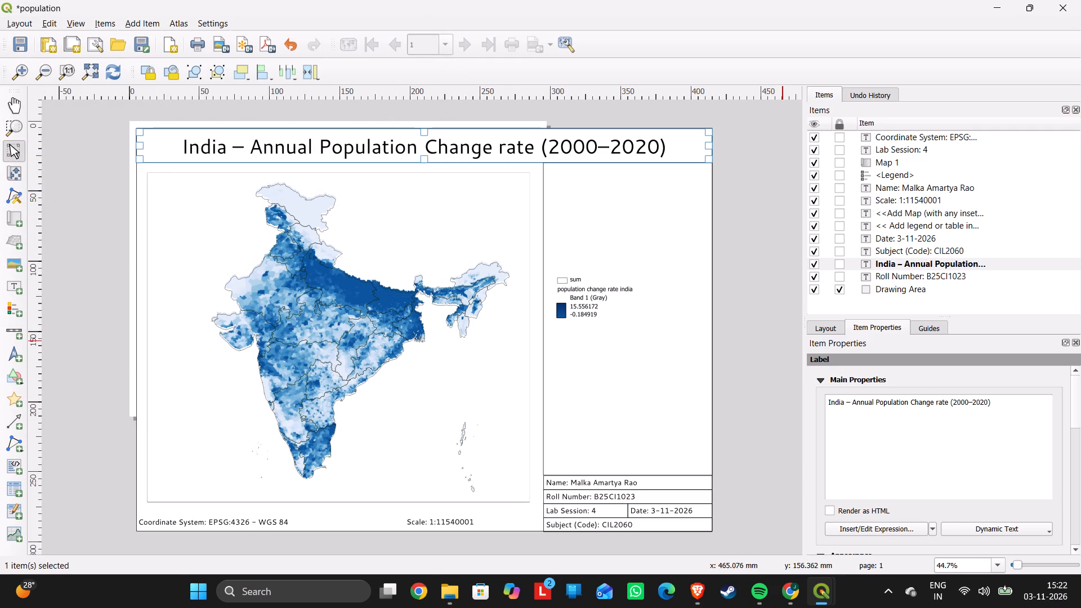
{"action": "left_click_drag", "start_coordinate": [947, 401], "coordinate": [828, 398]}
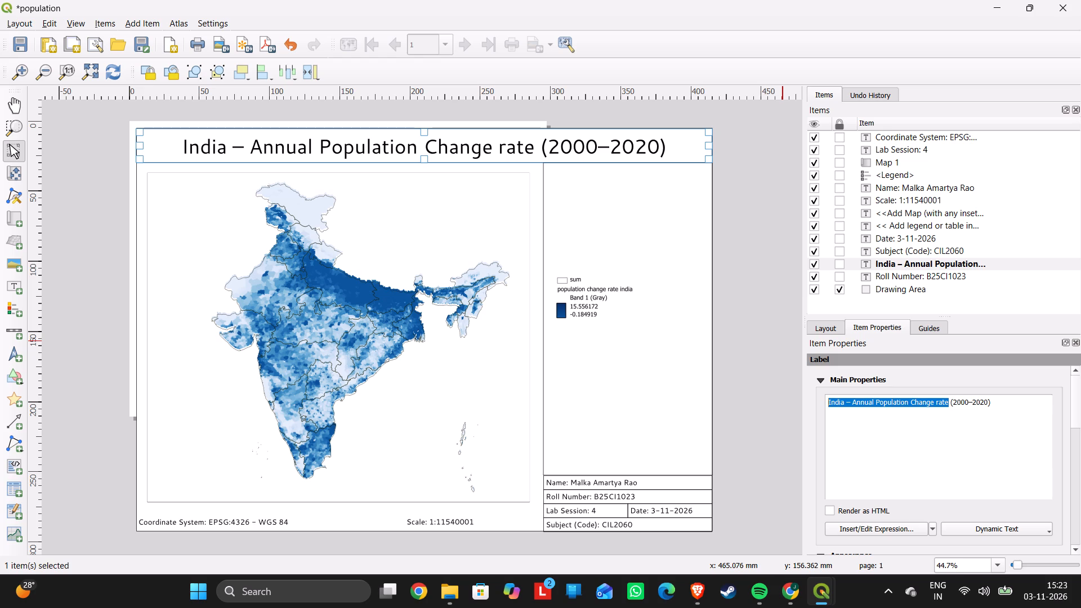
{"action": "key", "text": "ctrl+c"}
Start exporting the layout as an image and replace the base file name with the copied title text, keeping the .png extension.
{"action": "left_click", "coordinate": [16, 28]}
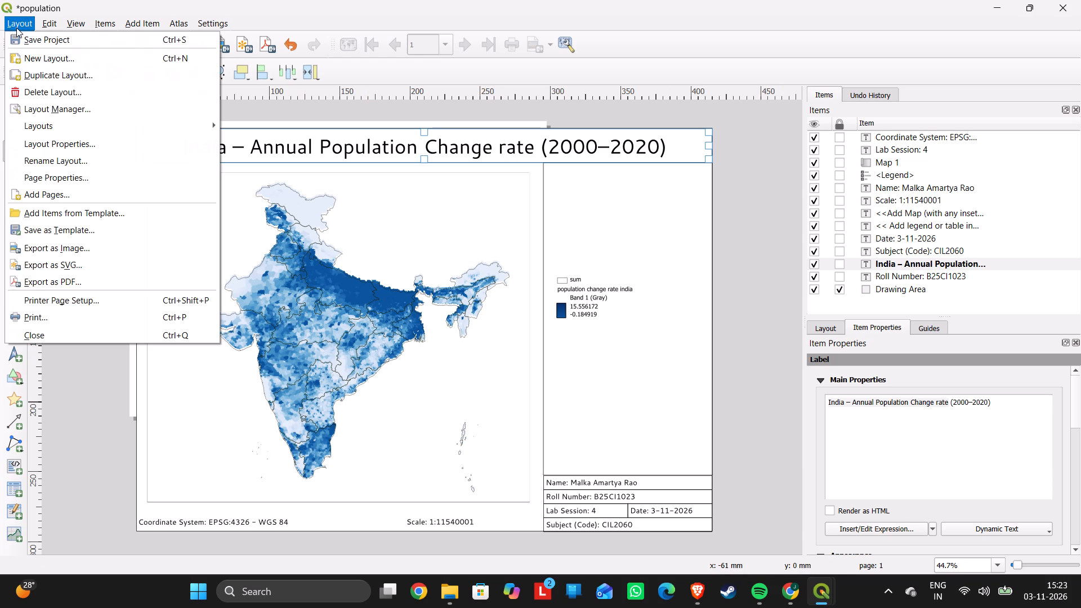
{"action": "left_click", "coordinate": [103, 251]}
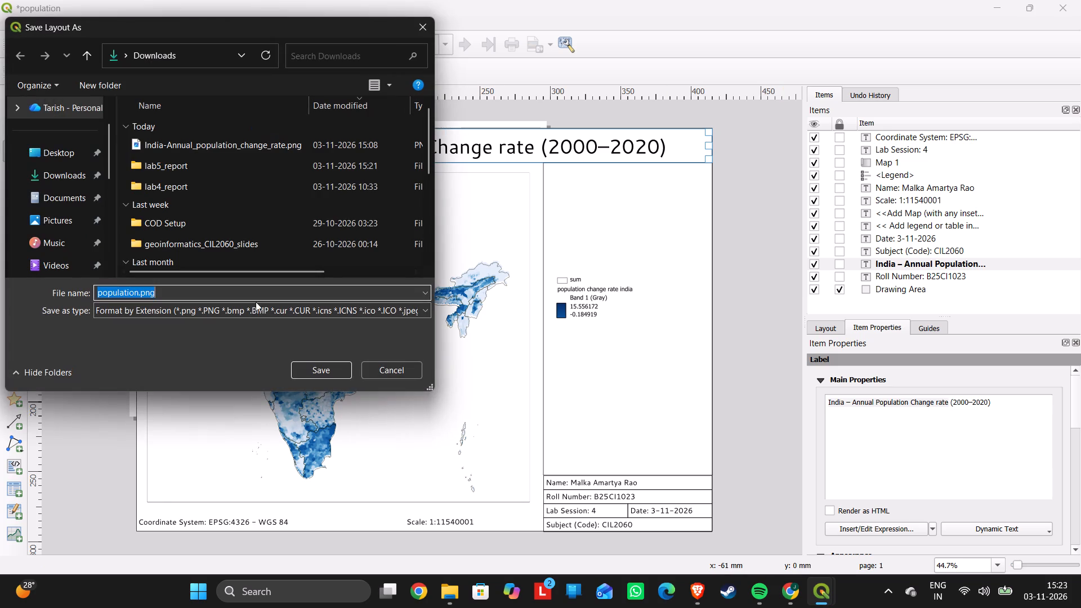
{"action": "left_click", "coordinate": [139, 294]}
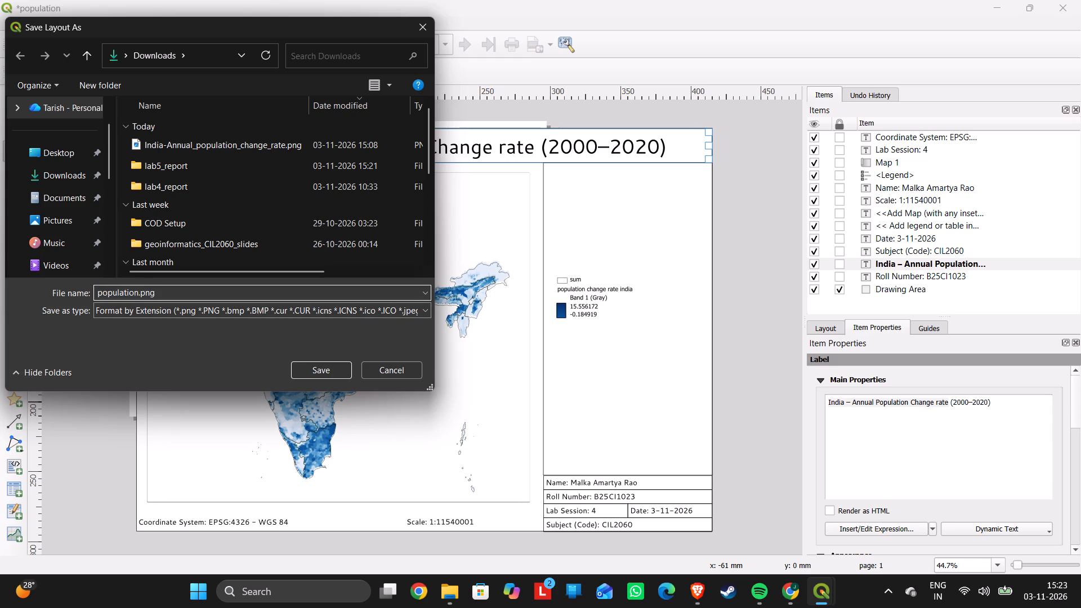
{"action": "left_click_drag", "start_coordinate": [137, 290], "coordinate": [84, 298]}
{"action": "key", "text": "ctrl+v"}
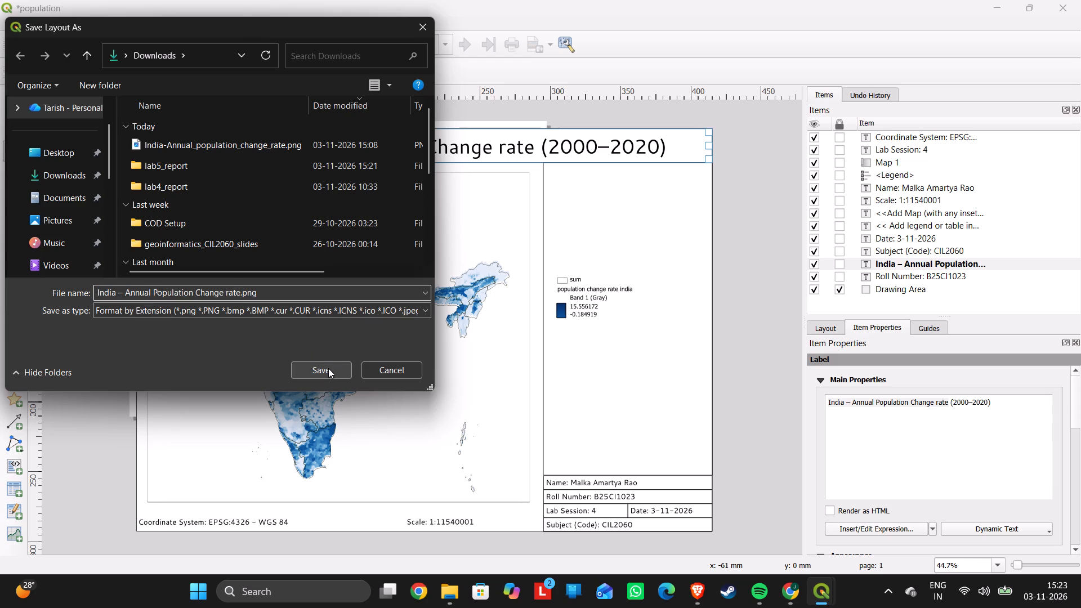
Replace the spaces between the title words with underscores so the file name reads India – Annual_Population_Change_rate.png.
{"action": "left_click", "coordinate": [124, 292]}
{"action": "key", "text": "BackSpace"}
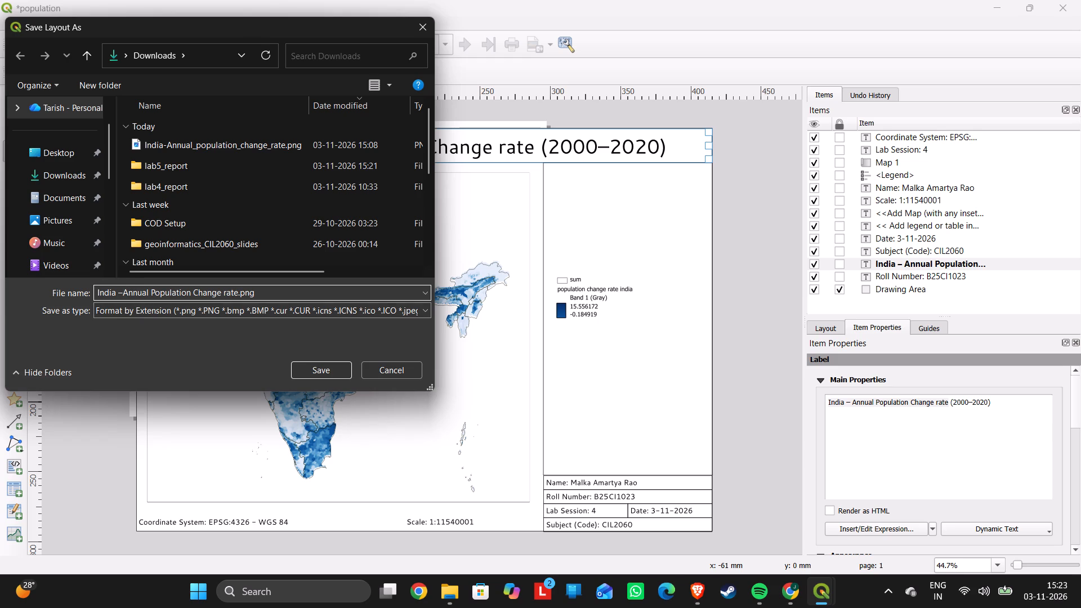
{"action": "key", "text": "Right"}
{"action": "key", "text": "Right"}
{"action": "key", "text": "Right"}
{"action": "key", "text": "Right"}
{"action": "key", "text": "Right"}
{"action": "key", "text": "Right"}
{"action": "key", "text": "Right"}
{"action": "key", "text": "Right"}
{"action": "key", "text": "Left"}
{"action": "key", "text": "BackSpace"}
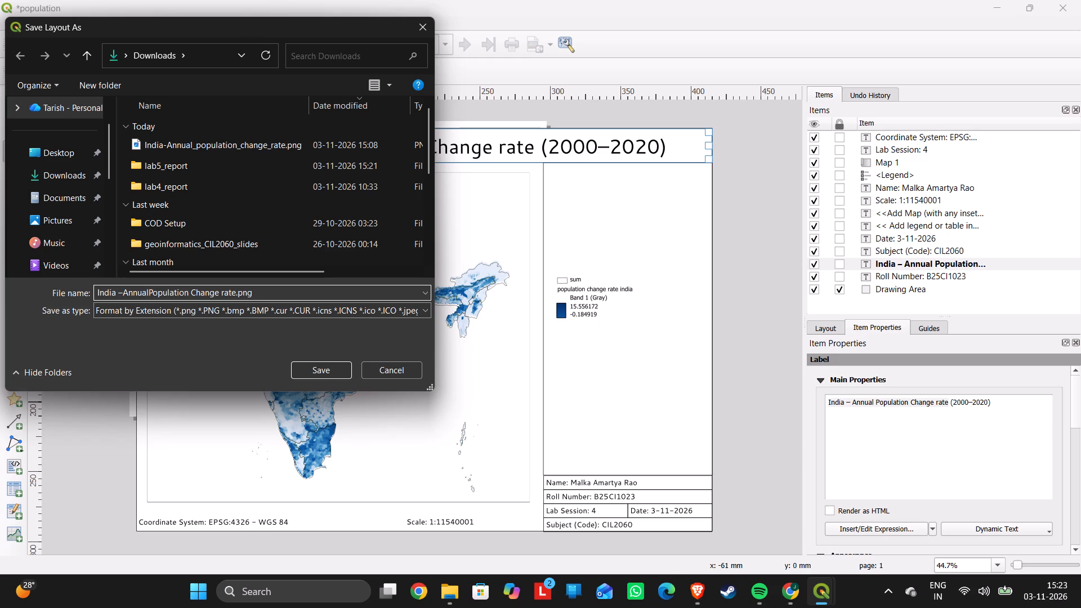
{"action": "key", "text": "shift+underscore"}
{"action": "key", "text": "Right"}
{"action": "key", "text": "Right"}
{"action": "key", "text": "Right"}
{"action": "key", "text": "Right"}
{"action": "key", "text": "Right"}
{"action": "key", "text": "Right"}
{"action": "key", "text": "Right"}
{"action": "key", "text": "Right"}
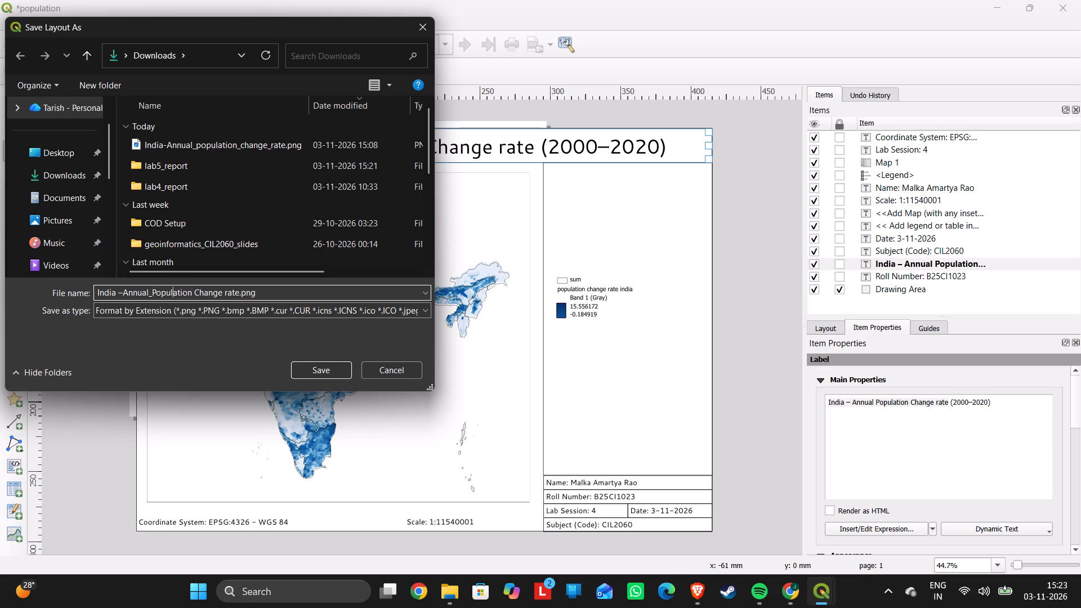
{"action": "key", "text": "Right"}
{"action": "key", "text": "Right"}
{"action": "key", "text": "Right"}
{"action": "key", "text": "BackSpace"}
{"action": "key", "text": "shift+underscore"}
{"action": "key", "text": "Right"}
{"action": "key", "text": "Right"}
{"action": "key", "text": "Right"}
{"action": "key", "text": "Right"}
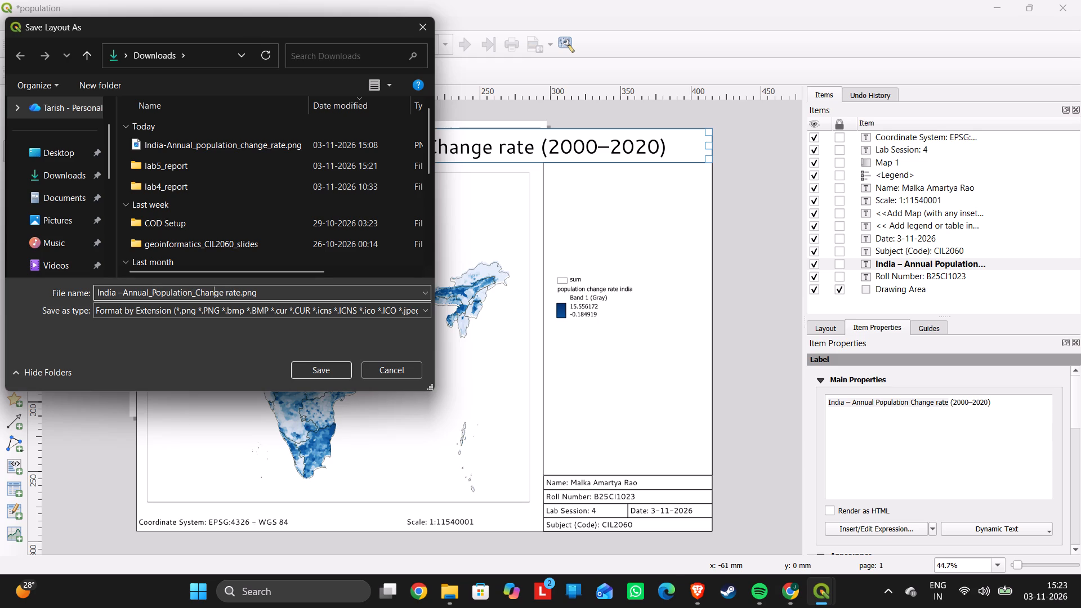
{"action": "key", "text": "Right"}
{"action": "key", "text": "Right"}
{"action": "key", "text": "Right"}
{"action": "key", "text": "BackSpace"}
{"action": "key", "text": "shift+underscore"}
{"action": "left_click", "coordinate": [123, 290]}
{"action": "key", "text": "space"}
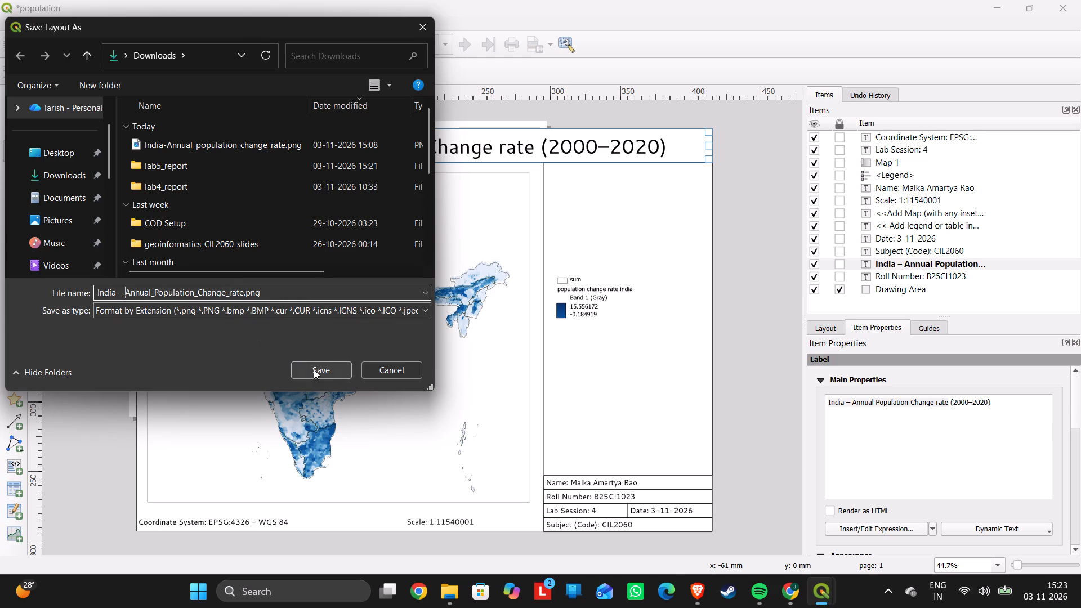
Export the layout image to Downloads at 300 dpi with Crop to Content, and close the Layout Manager.
{"action": "left_click", "coordinate": [314, 369]}
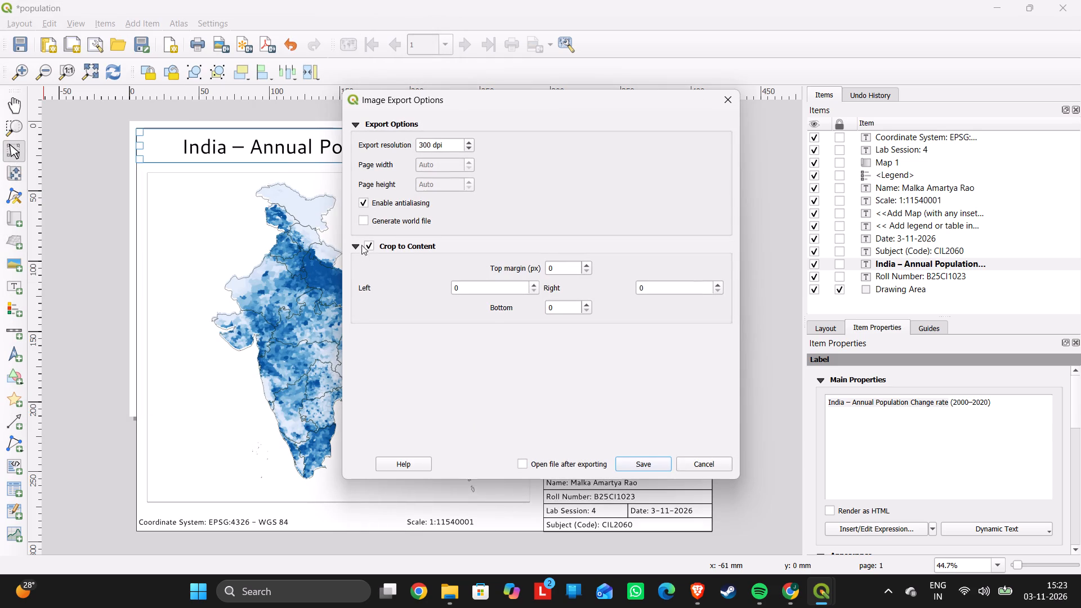
{"action": "left_click", "coordinate": [660, 459]}
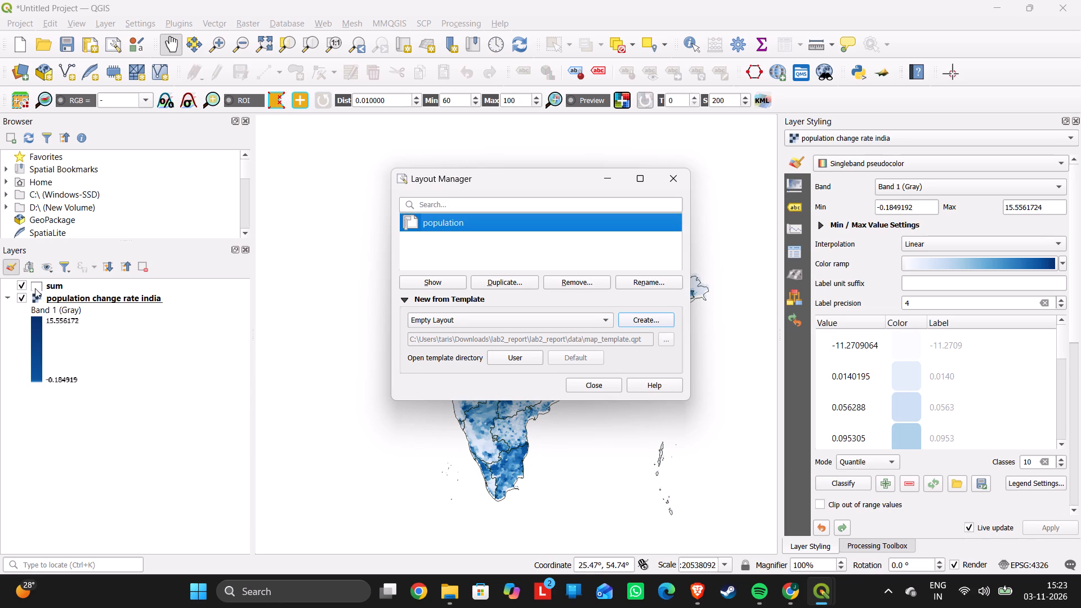
{"action": "left_click", "coordinate": [675, 184]}
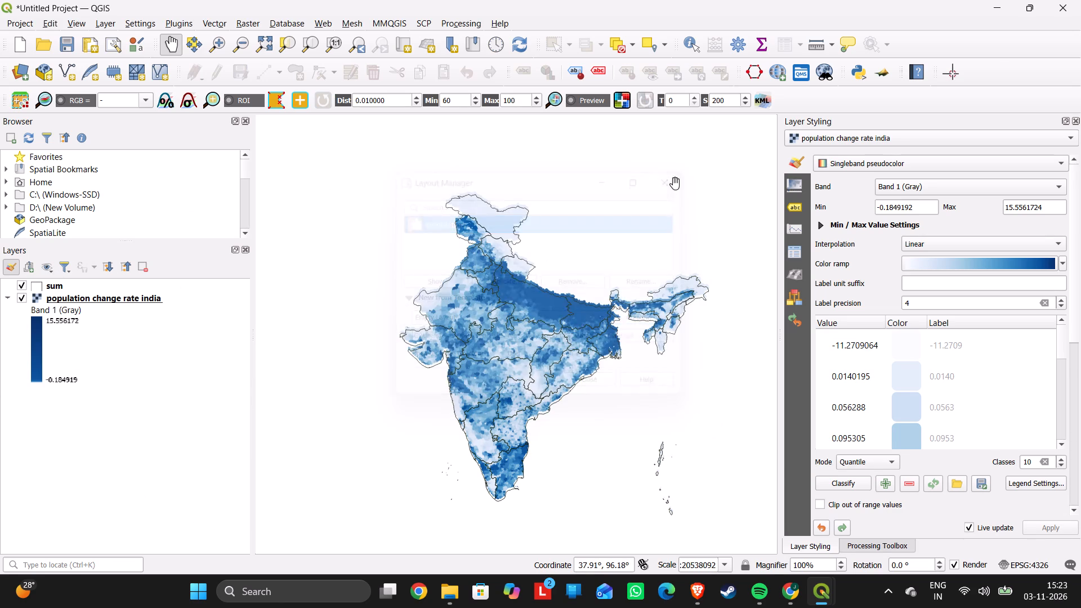
Add the raster layer India – State-wise Population Change (2000–2020).png from the lab4_report output folder.
{"action": "left_click", "coordinate": [103, 21]}
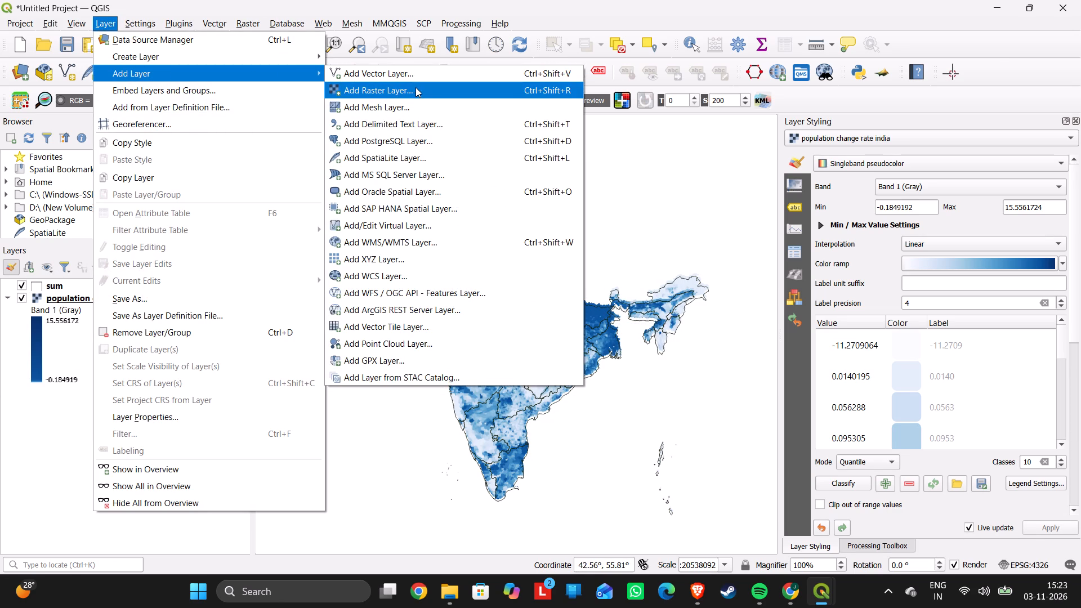
{"action": "left_click", "coordinate": [416, 87]}
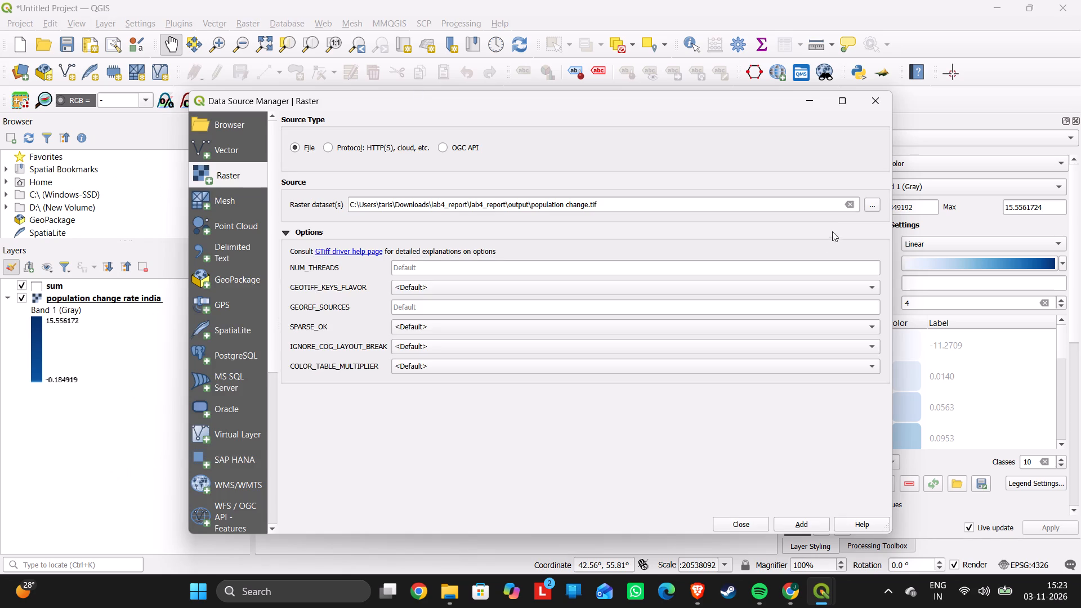
{"action": "left_click", "coordinate": [870, 206]}
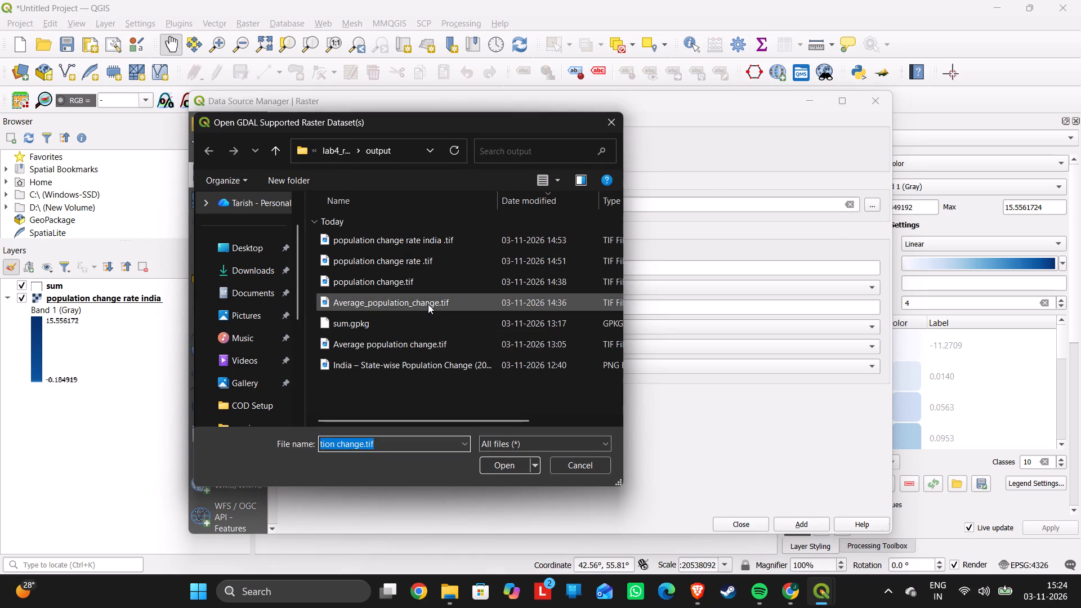
{"action": "left_click", "coordinate": [425, 365]}
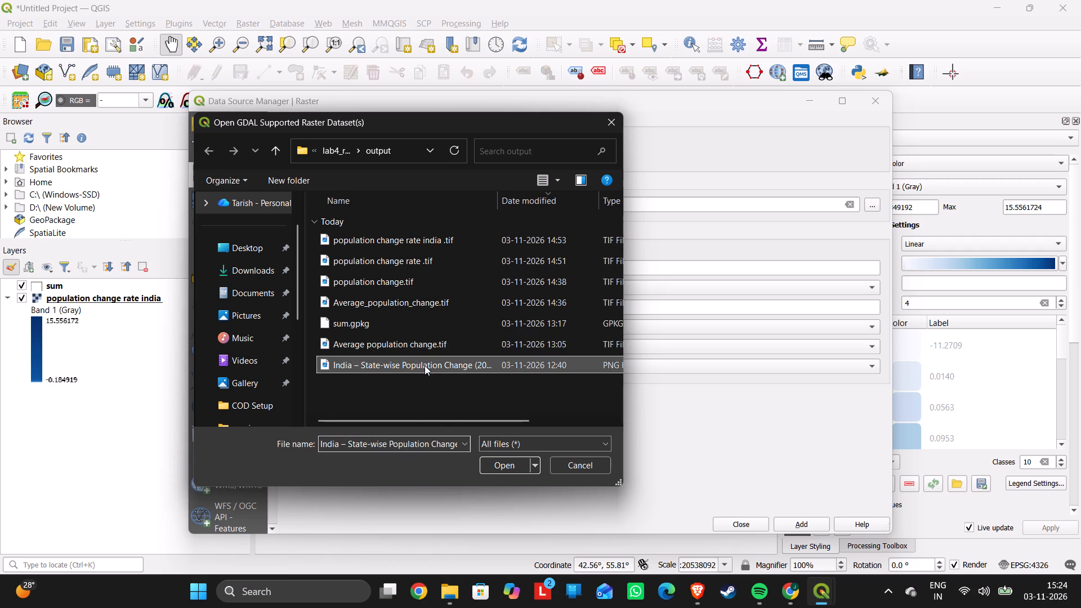
{"action": "left_click", "coordinate": [498, 458]}
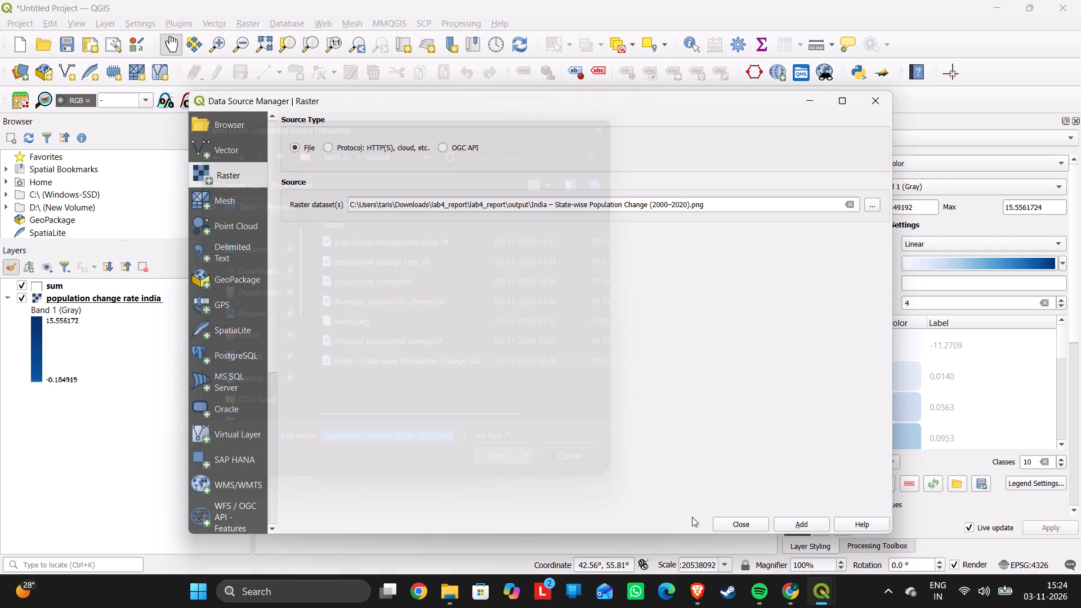
{"action": "left_click", "coordinate": [806, 526]}
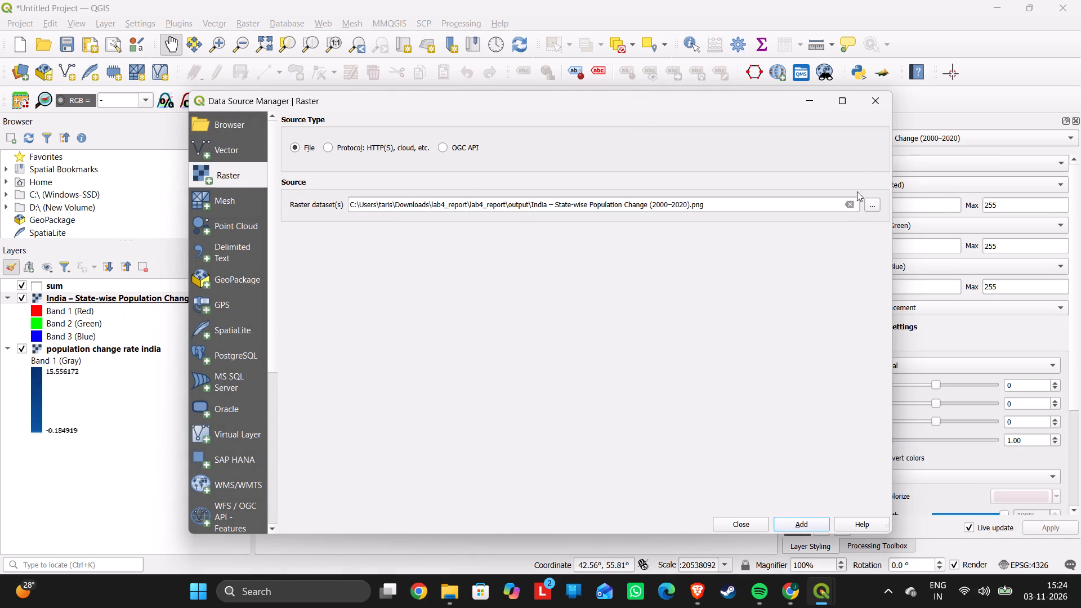
{"action": "left_click", "coordinate": [878, 102]}
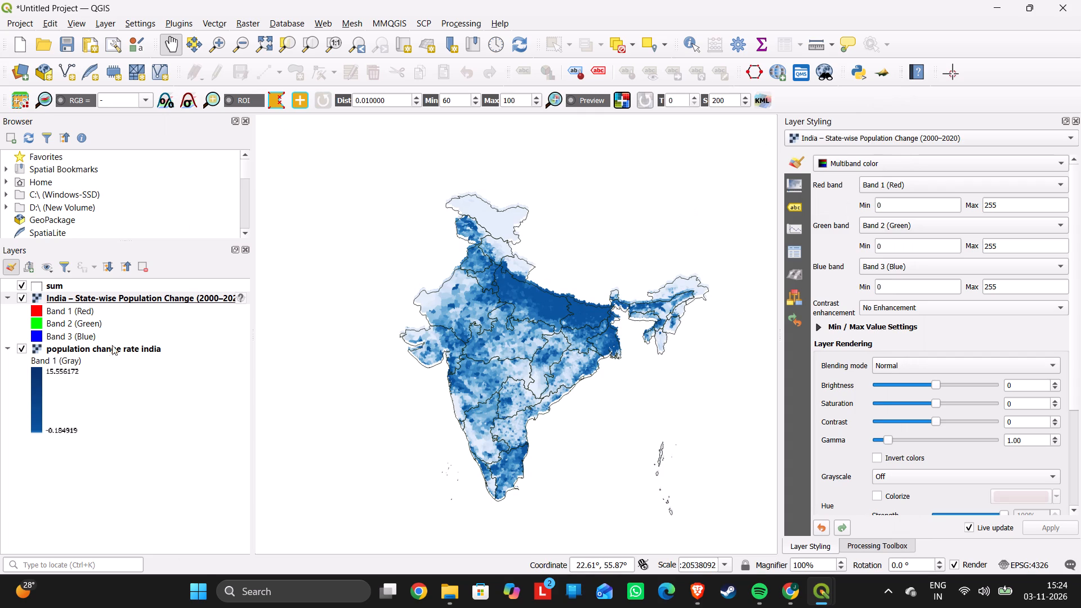
Hide the population change rate india layer.
{"action": "left_click", "coordinate": [27, 351]}
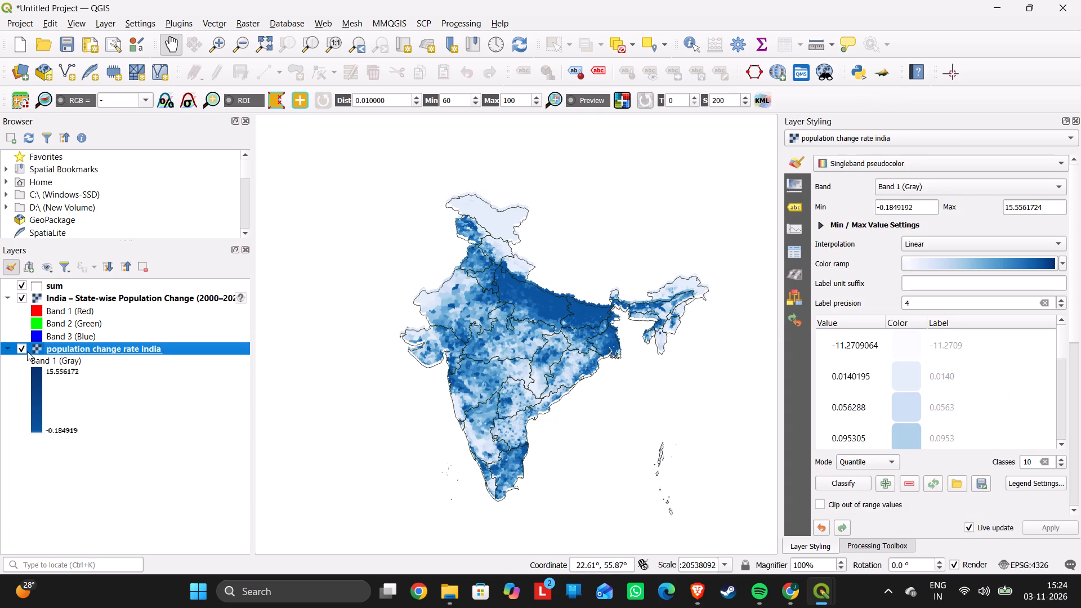
{"action": "left_click", "coordinate": [21, 349]}
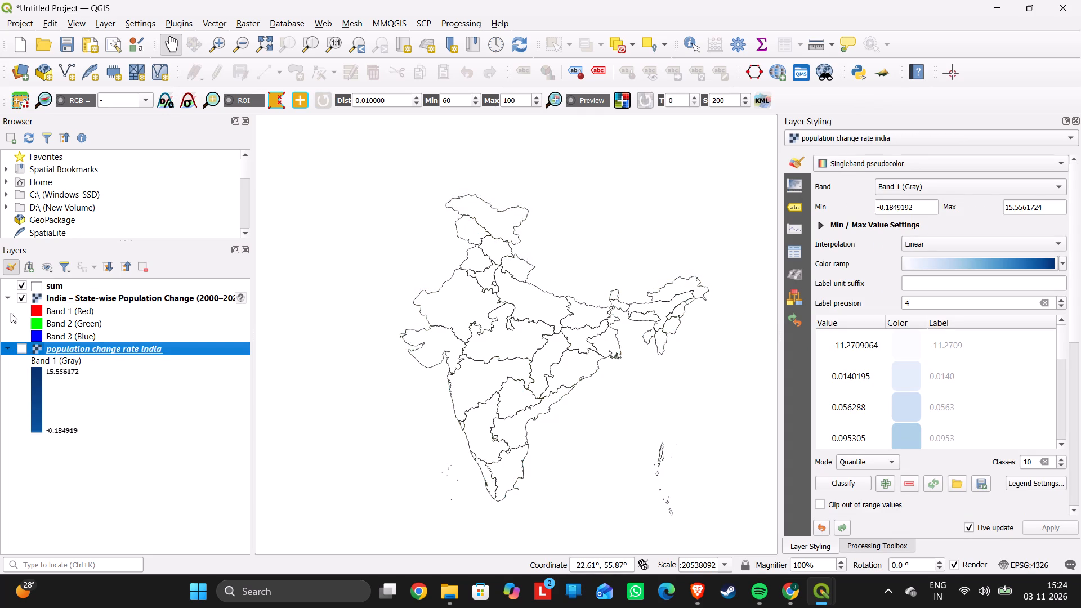
Change the fill style of the sum layer's Simple Fill symbol to Solid.
{"action": "left_click", "coordinate": [35, 285]}
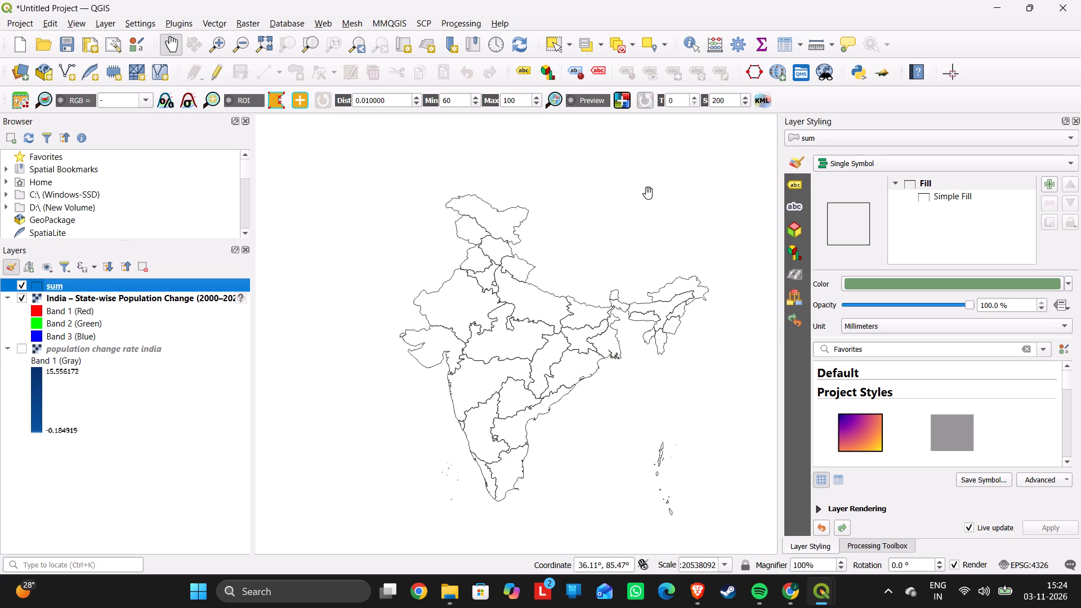
{"action": "left_click", "coordinate": [901, 183]}
{"action": "left_click", "coordinate": [901, 183]}
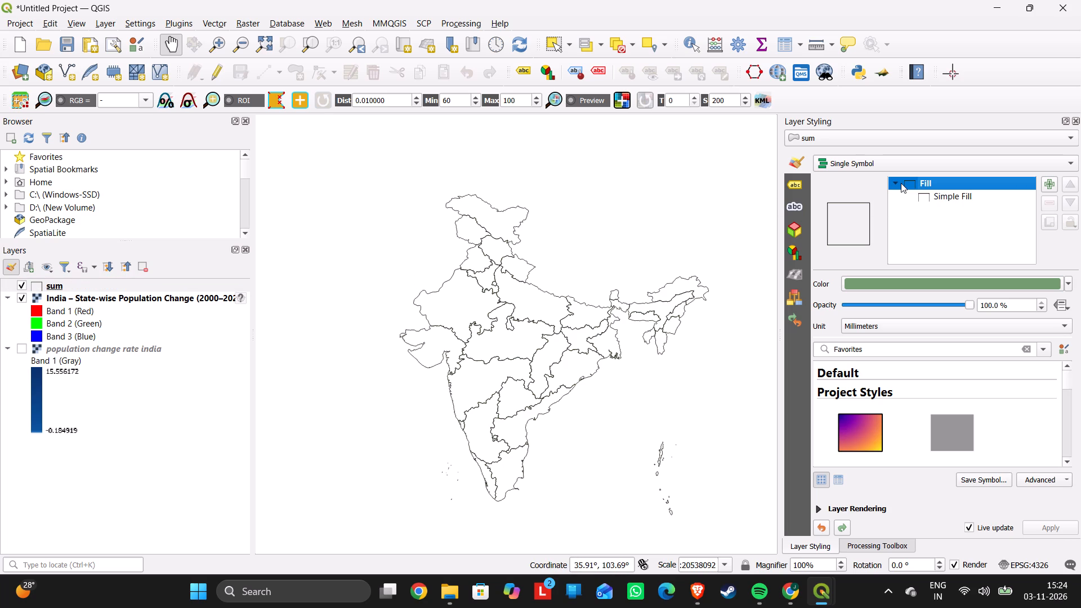
{"action": "left_click", "coordinate": [901, 183]}
{"action": "left_click", "coordinate": [901, 183]}
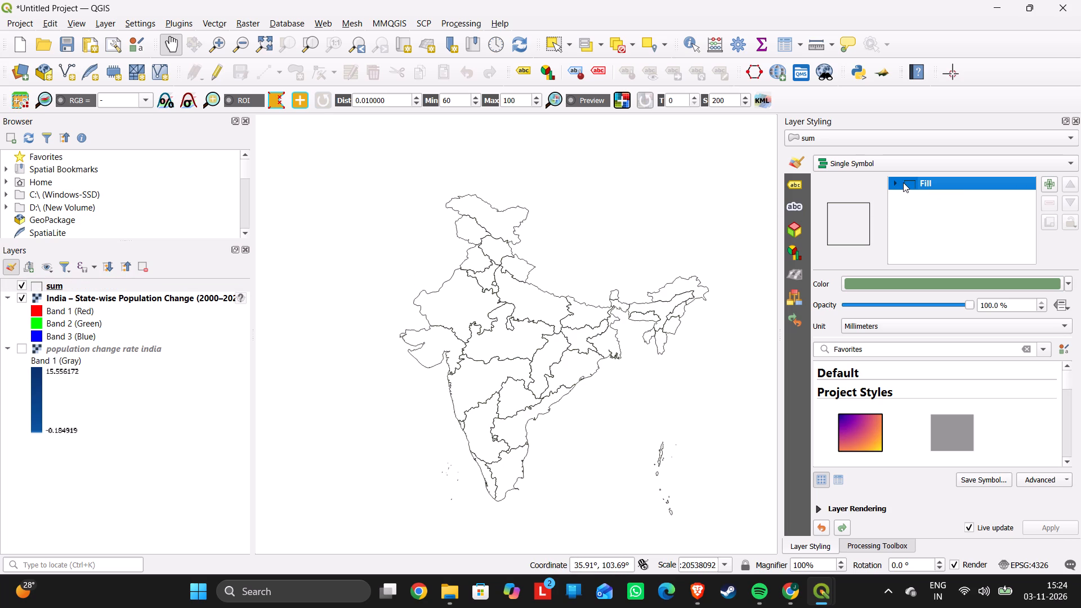
{"action": "left_click", "coordinate": [903, 182]}
{"action": "left_click", "coordinate": [897, 182]}
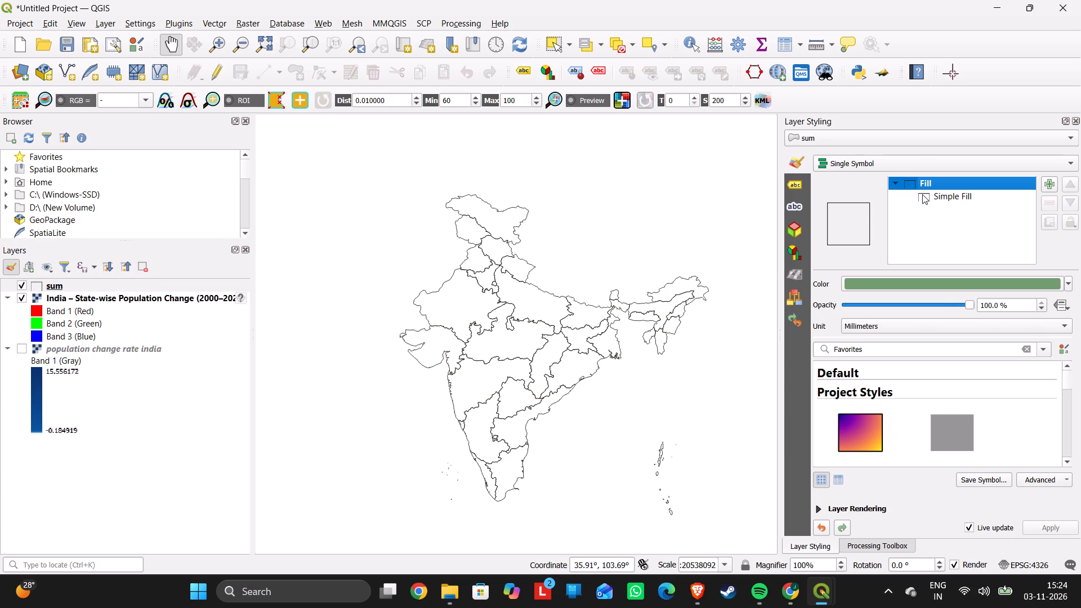
{"action": "left_click", "coordinate": [922, 194]}
{"action": "left_click", "coordinate": [909, 325]}
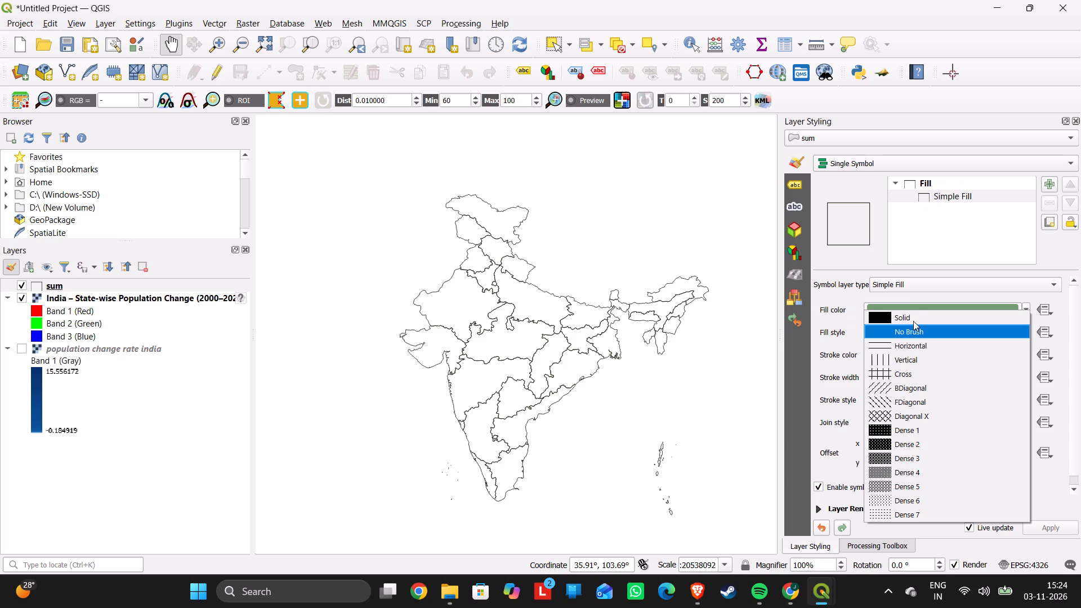
{"action": "left_click", "coordinate": [918, 319]}
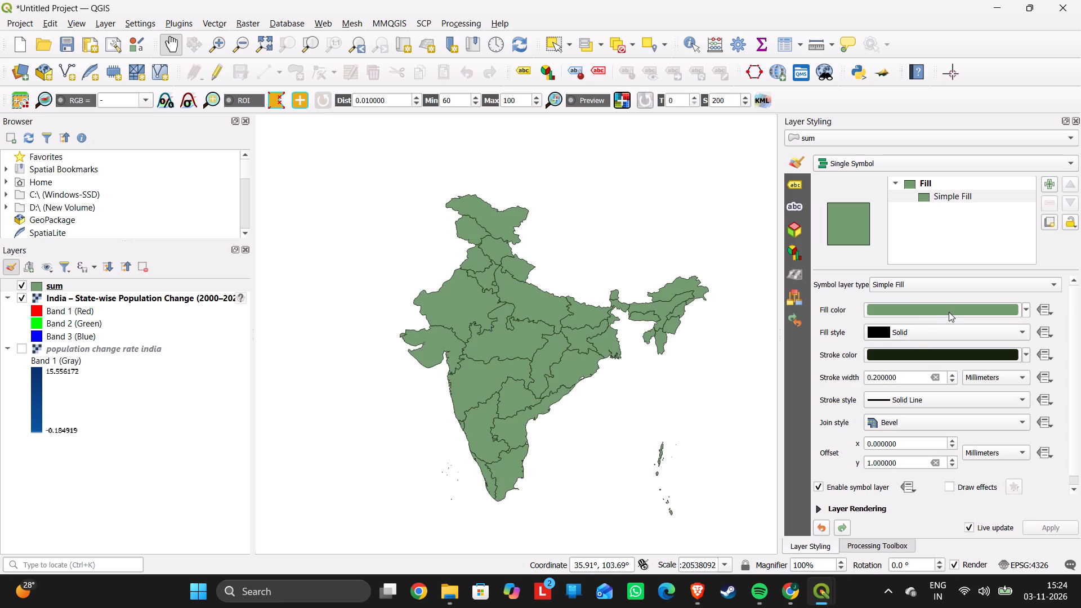
{"action": "left_click", "coordinate": [900, 181]}
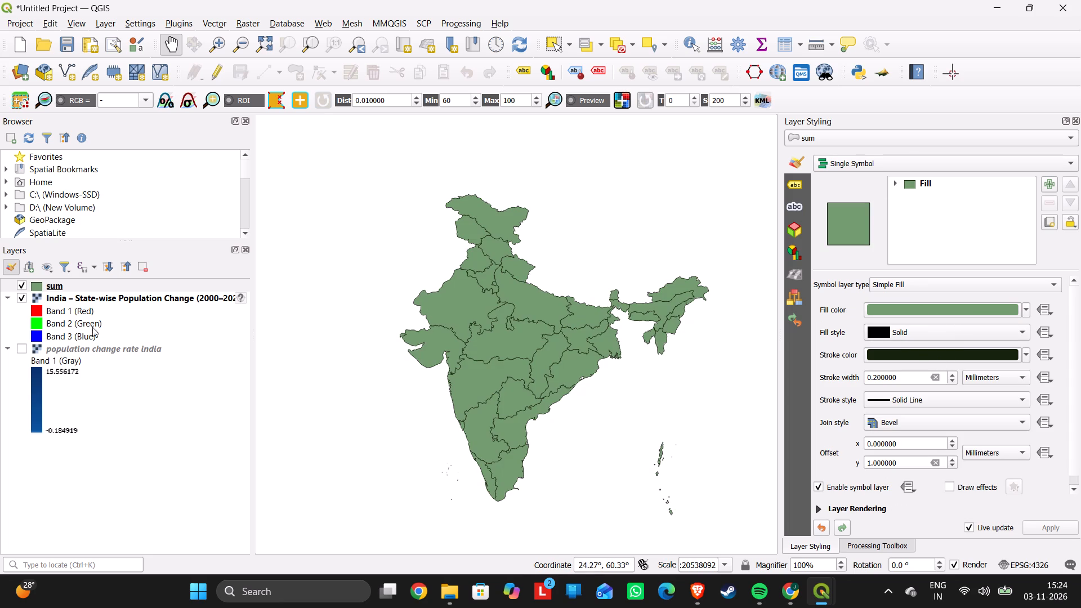
Check the India – State-wise Population Change (2000–2020) raster by briefly toggling the sum layer's visibility.
{"action": "left_click", "coordinate": [61, 296]}
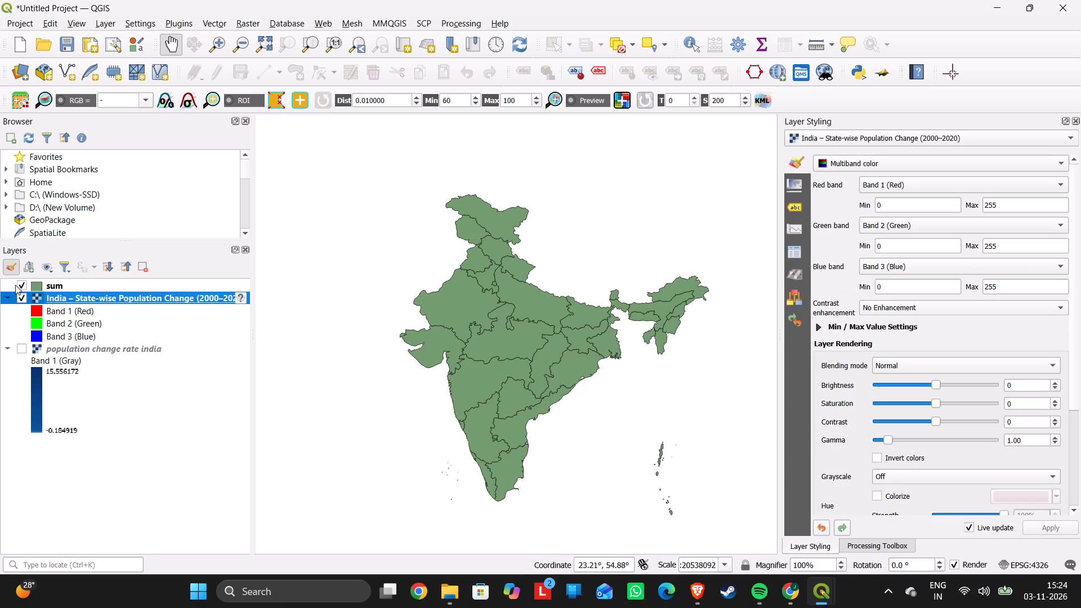
{"action": "left_click", "coordinate": [17, 285]}
{"action": "left_click", "coordinate": [17, 285]}
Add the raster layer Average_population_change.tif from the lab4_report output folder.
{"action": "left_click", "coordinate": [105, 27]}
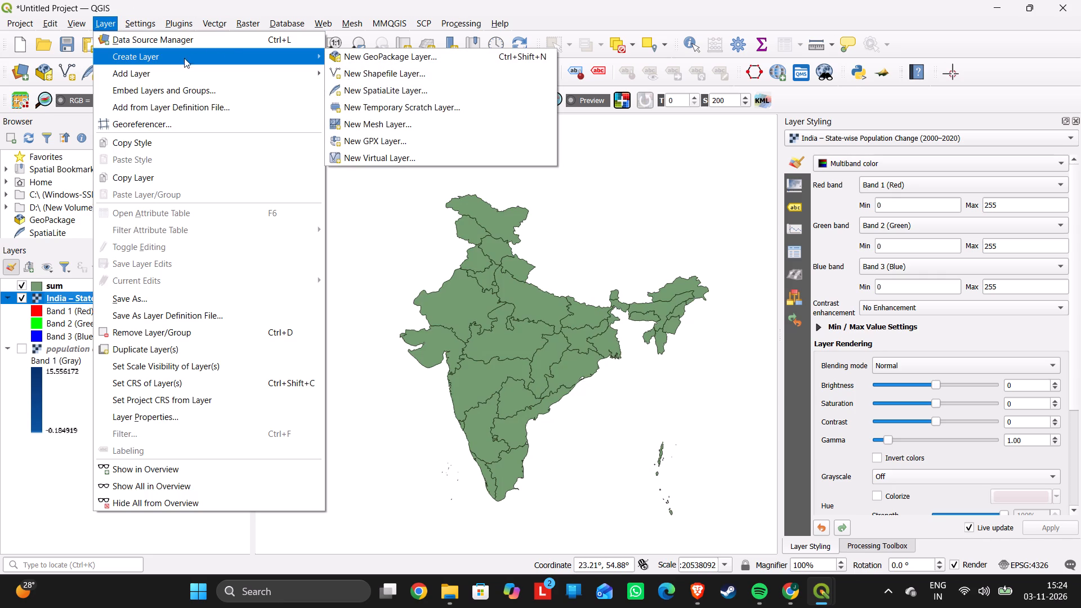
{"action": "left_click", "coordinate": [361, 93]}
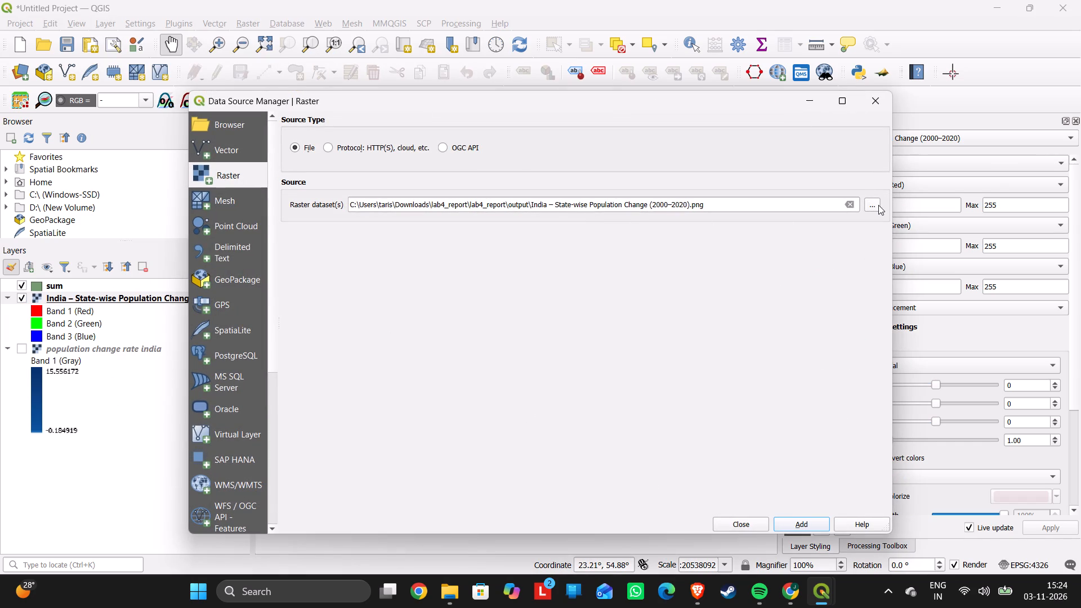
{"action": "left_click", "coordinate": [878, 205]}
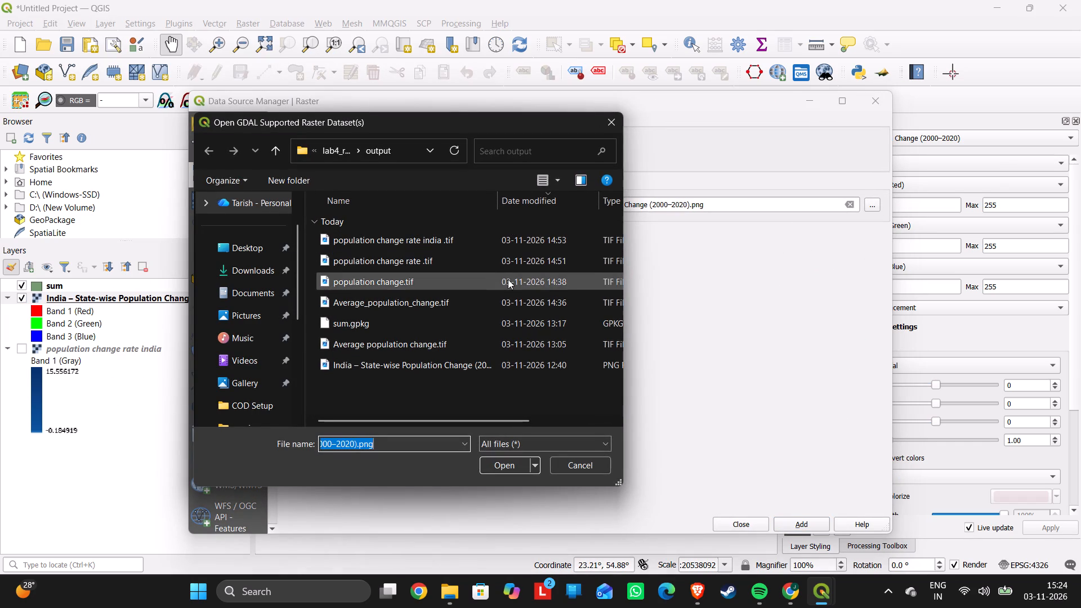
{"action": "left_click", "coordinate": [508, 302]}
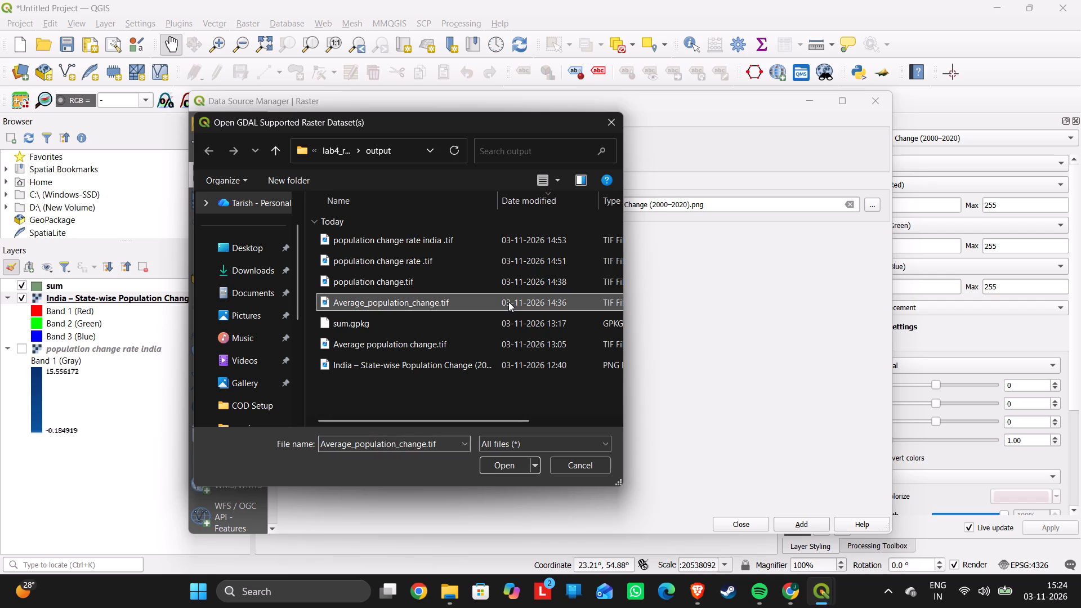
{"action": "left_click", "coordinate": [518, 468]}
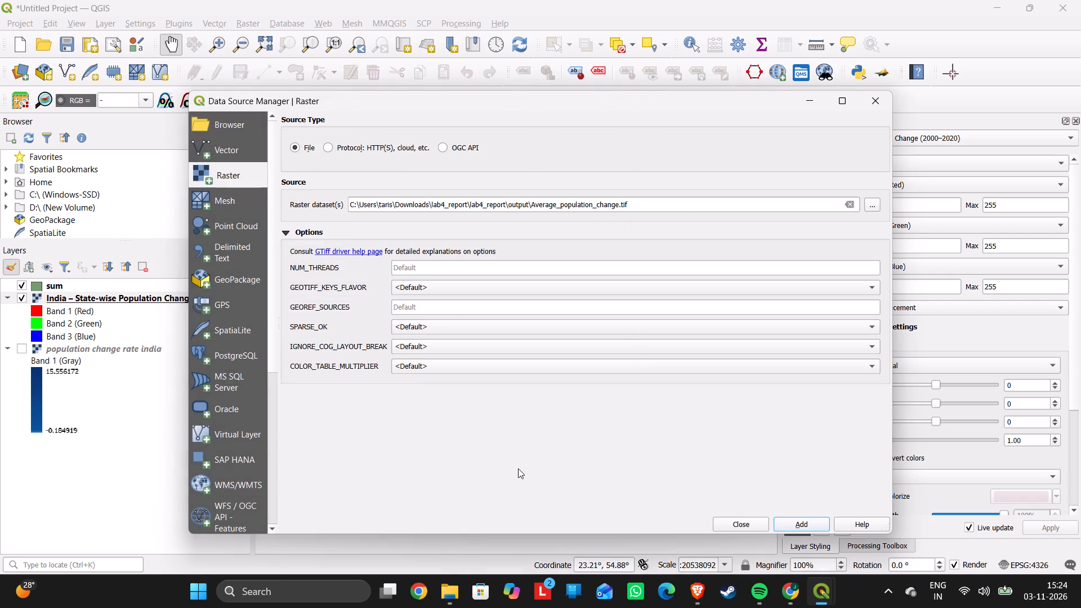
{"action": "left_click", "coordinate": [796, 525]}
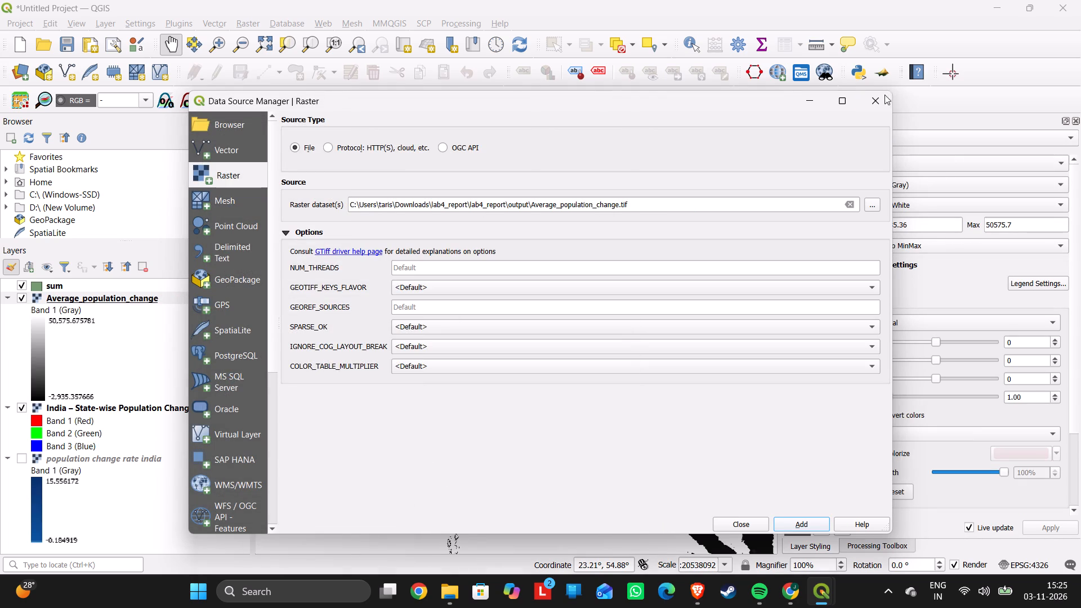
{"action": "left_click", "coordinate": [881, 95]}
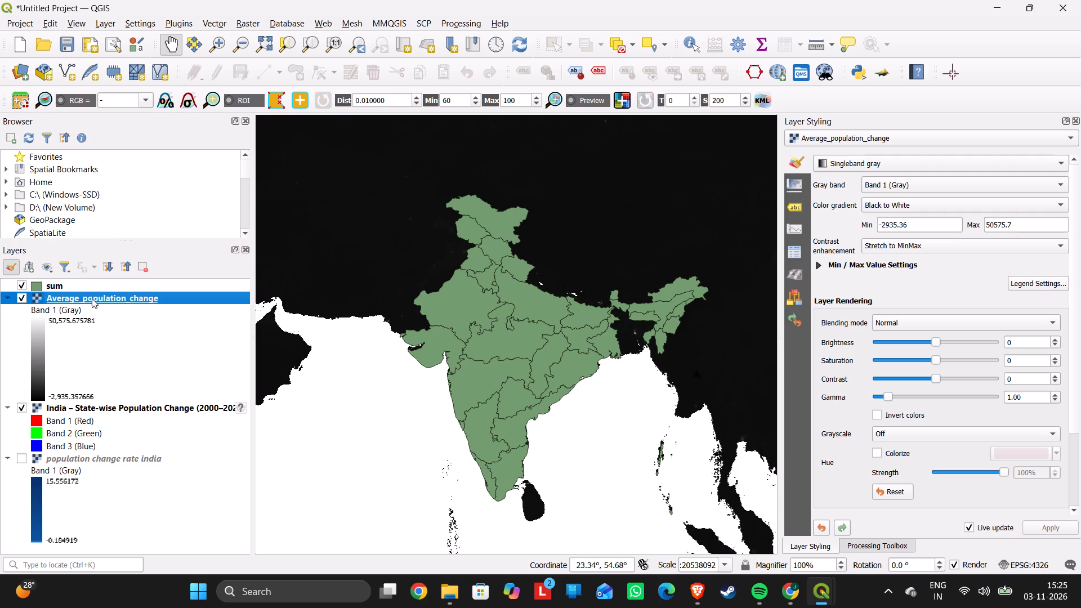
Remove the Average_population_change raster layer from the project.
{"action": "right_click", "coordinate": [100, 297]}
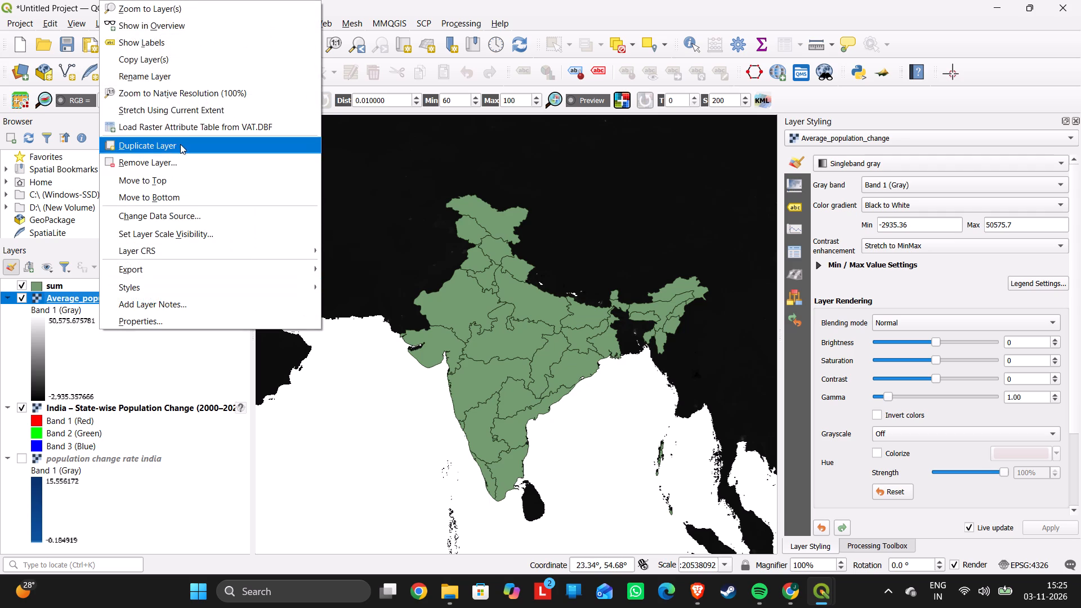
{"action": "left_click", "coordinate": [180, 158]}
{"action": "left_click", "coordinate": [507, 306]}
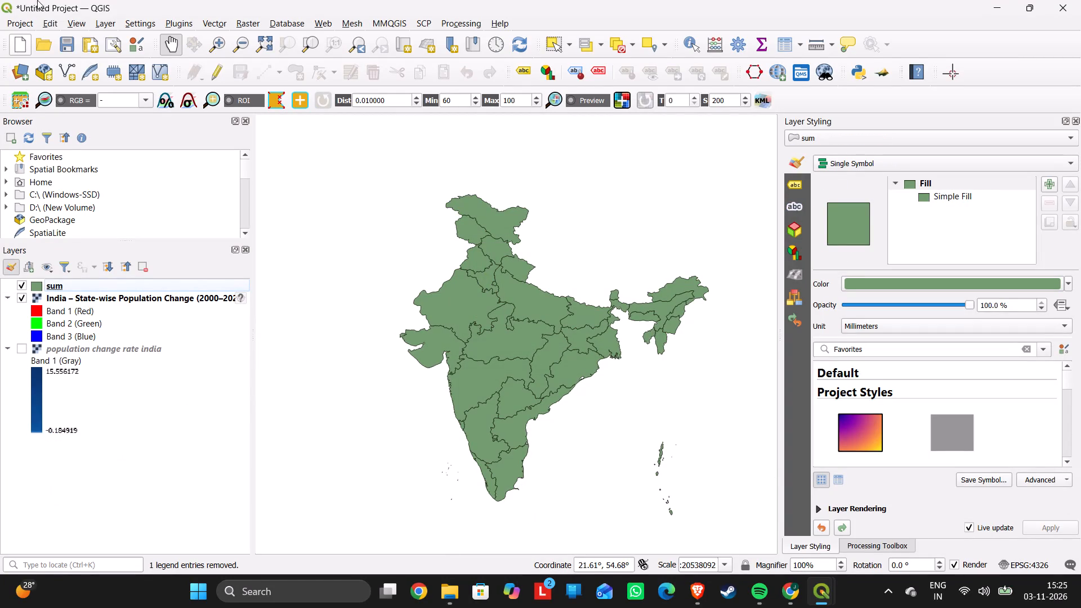
Begin adding another layer to the project.
{"action": "left_click", "coordinate": [104, 25]}
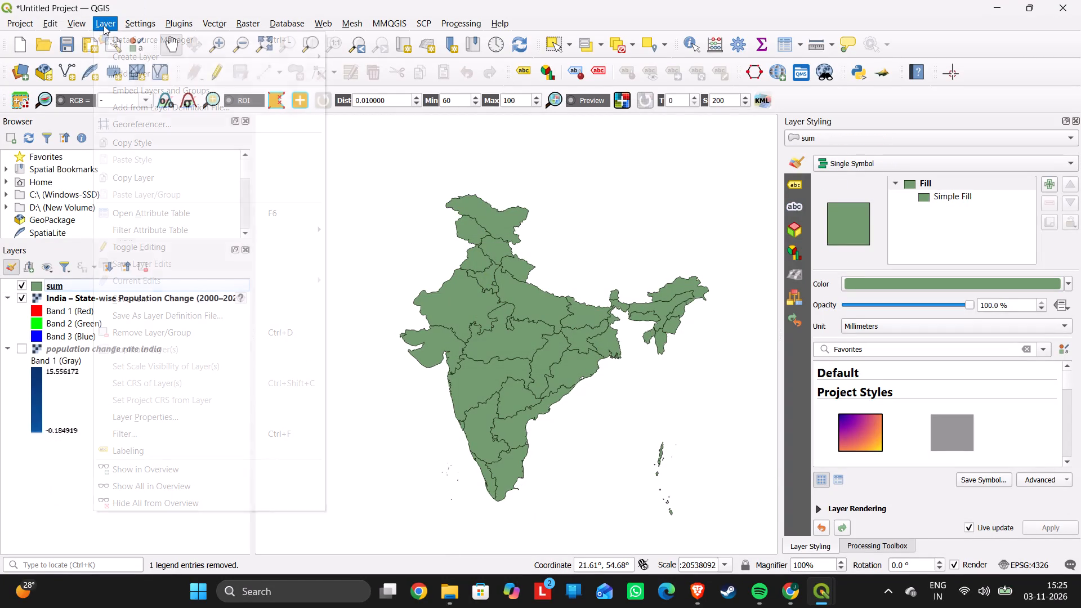
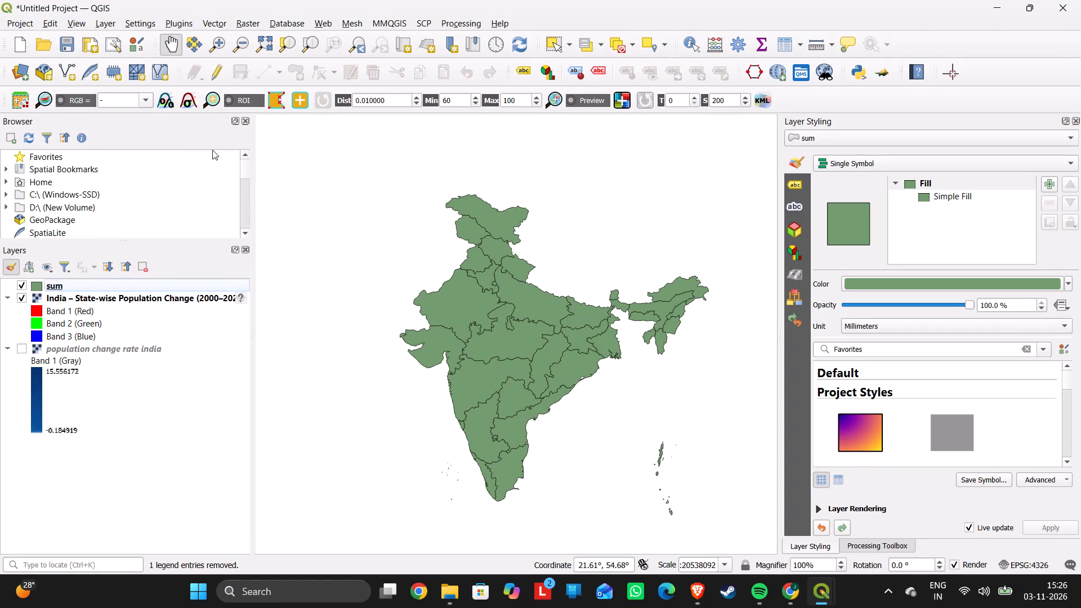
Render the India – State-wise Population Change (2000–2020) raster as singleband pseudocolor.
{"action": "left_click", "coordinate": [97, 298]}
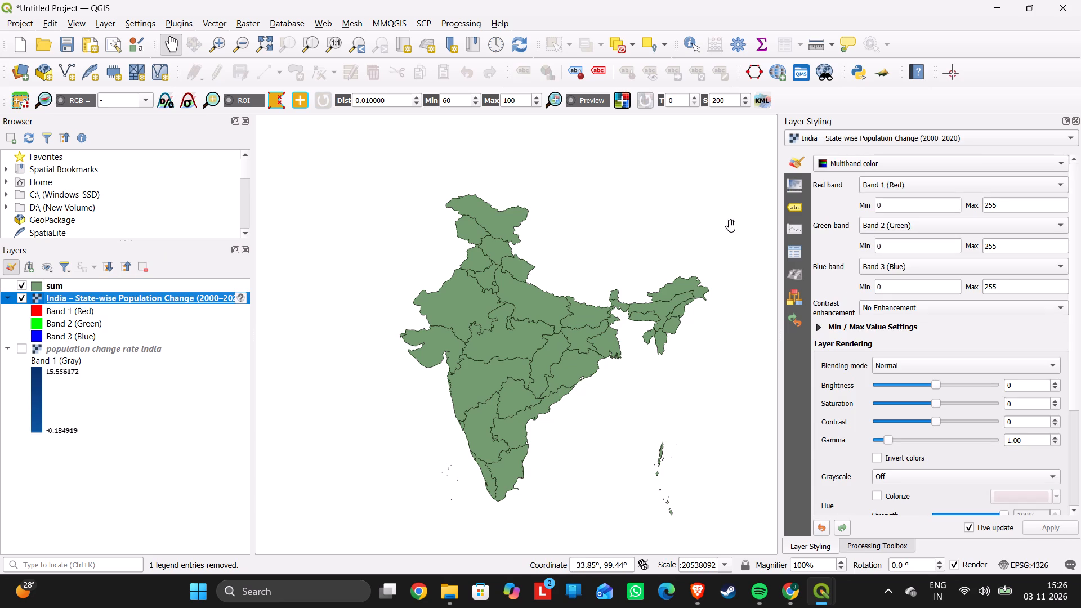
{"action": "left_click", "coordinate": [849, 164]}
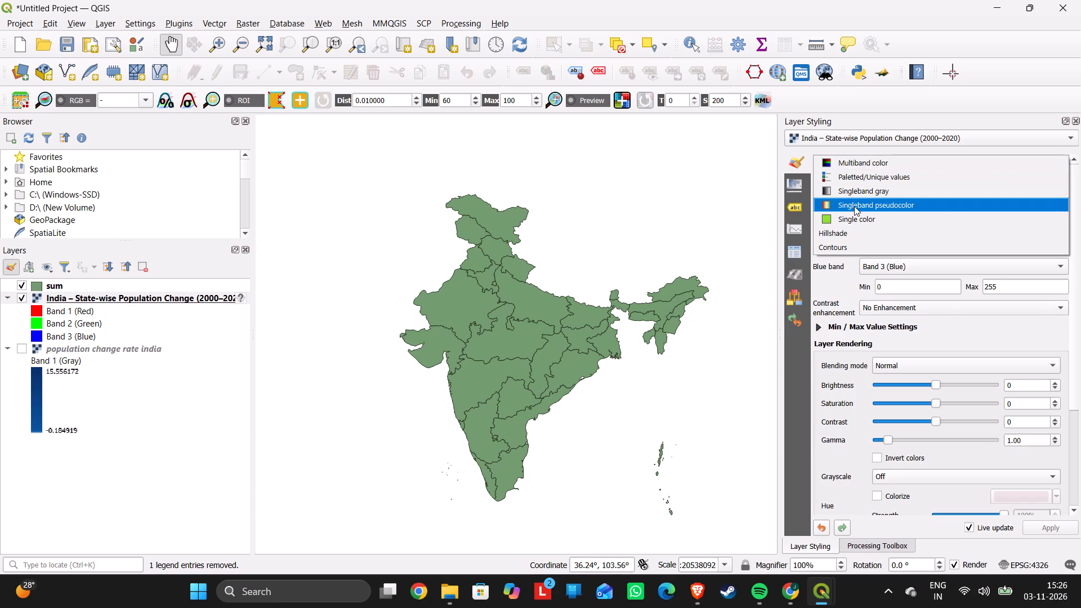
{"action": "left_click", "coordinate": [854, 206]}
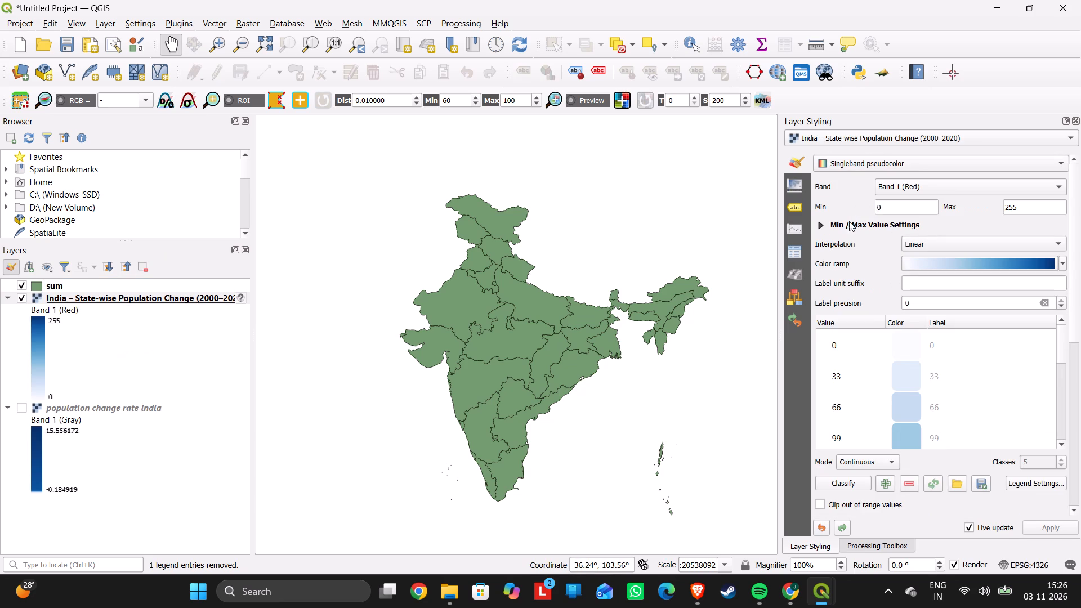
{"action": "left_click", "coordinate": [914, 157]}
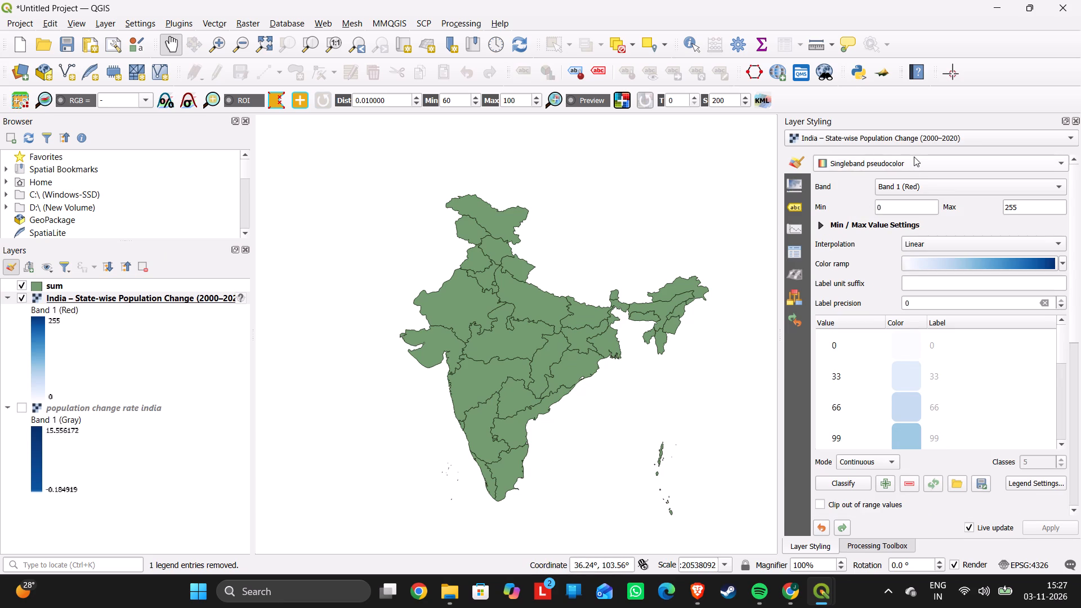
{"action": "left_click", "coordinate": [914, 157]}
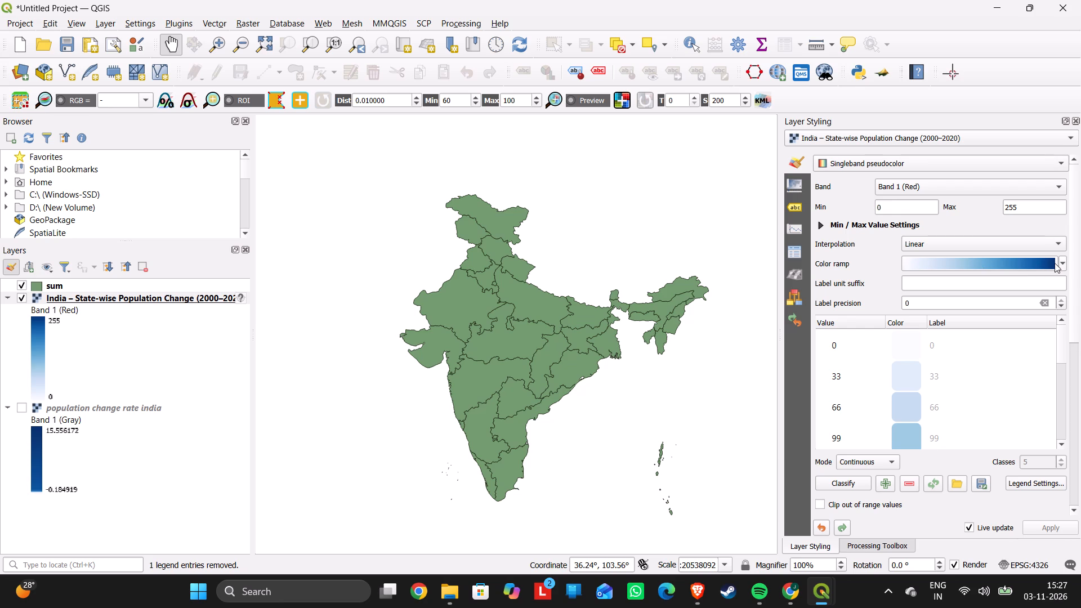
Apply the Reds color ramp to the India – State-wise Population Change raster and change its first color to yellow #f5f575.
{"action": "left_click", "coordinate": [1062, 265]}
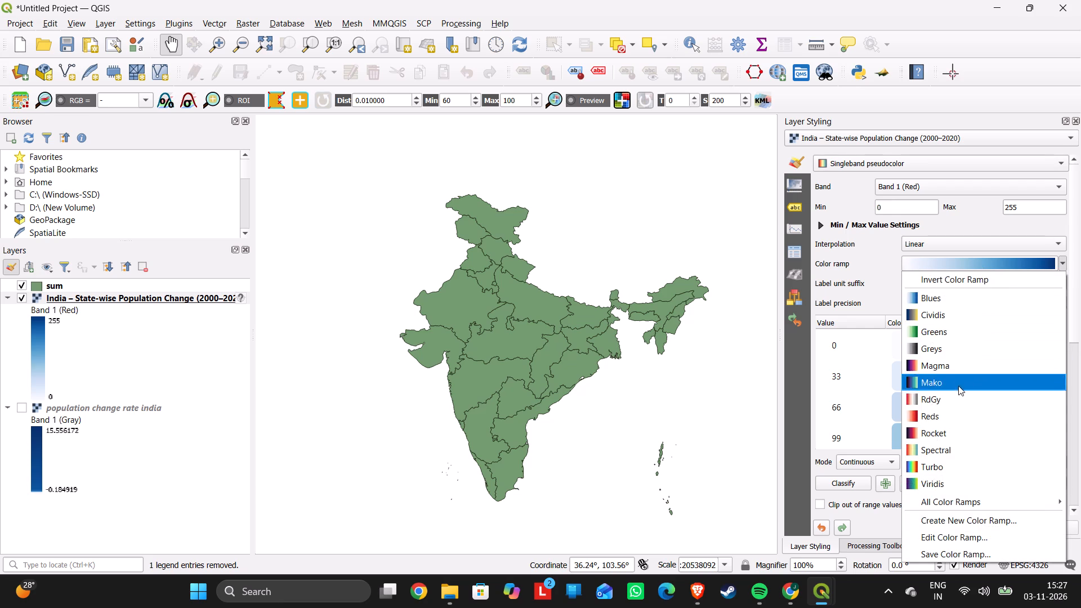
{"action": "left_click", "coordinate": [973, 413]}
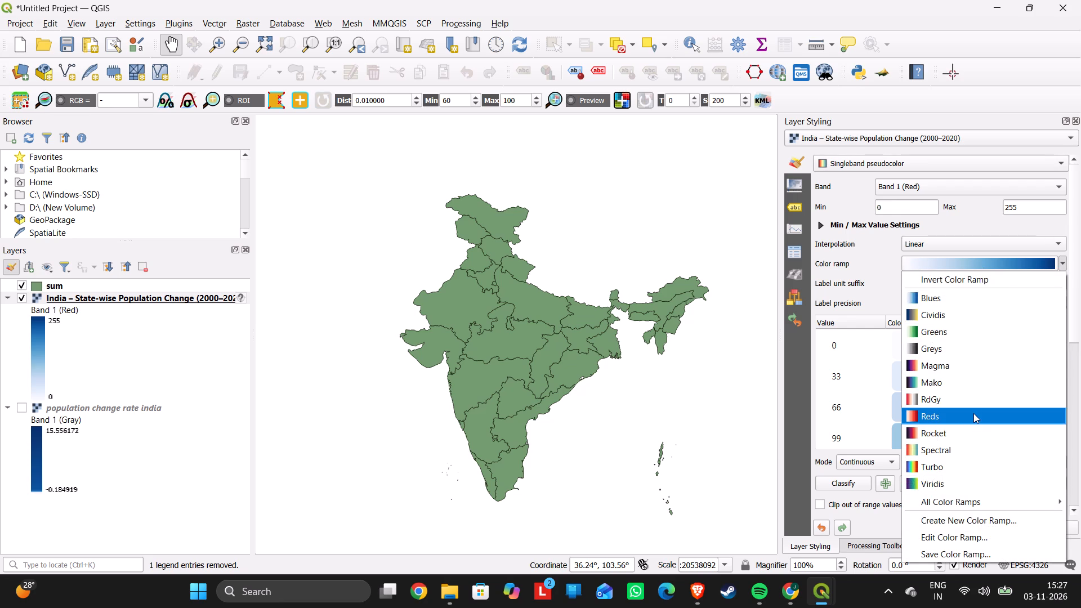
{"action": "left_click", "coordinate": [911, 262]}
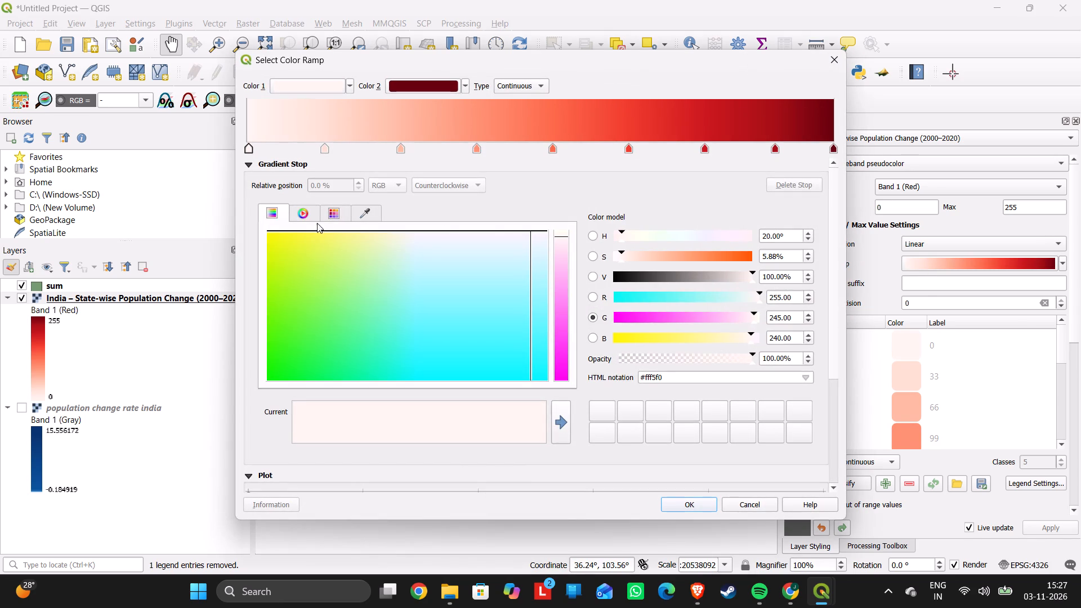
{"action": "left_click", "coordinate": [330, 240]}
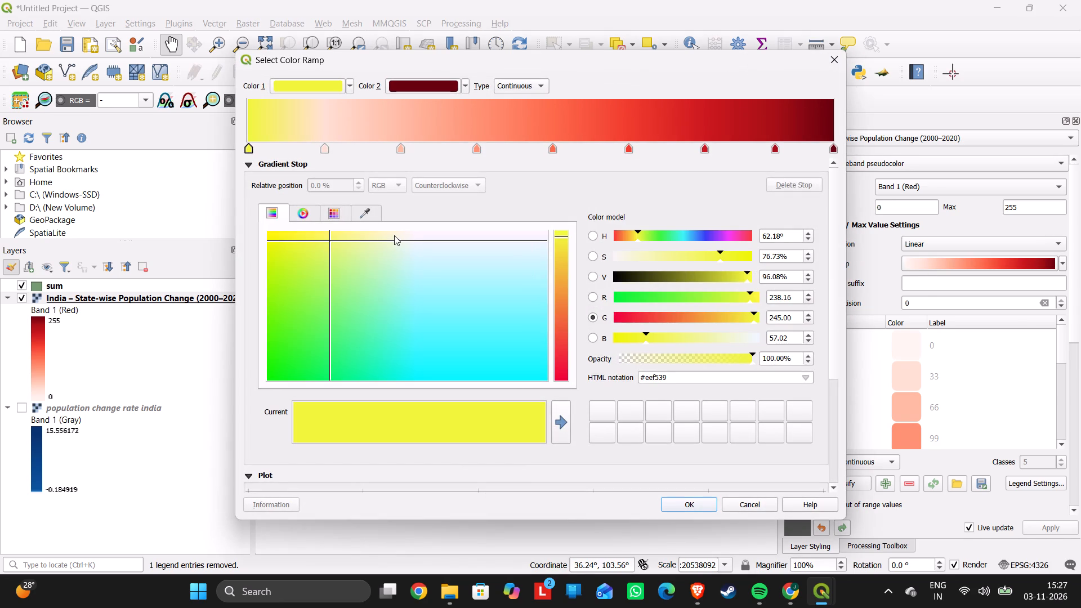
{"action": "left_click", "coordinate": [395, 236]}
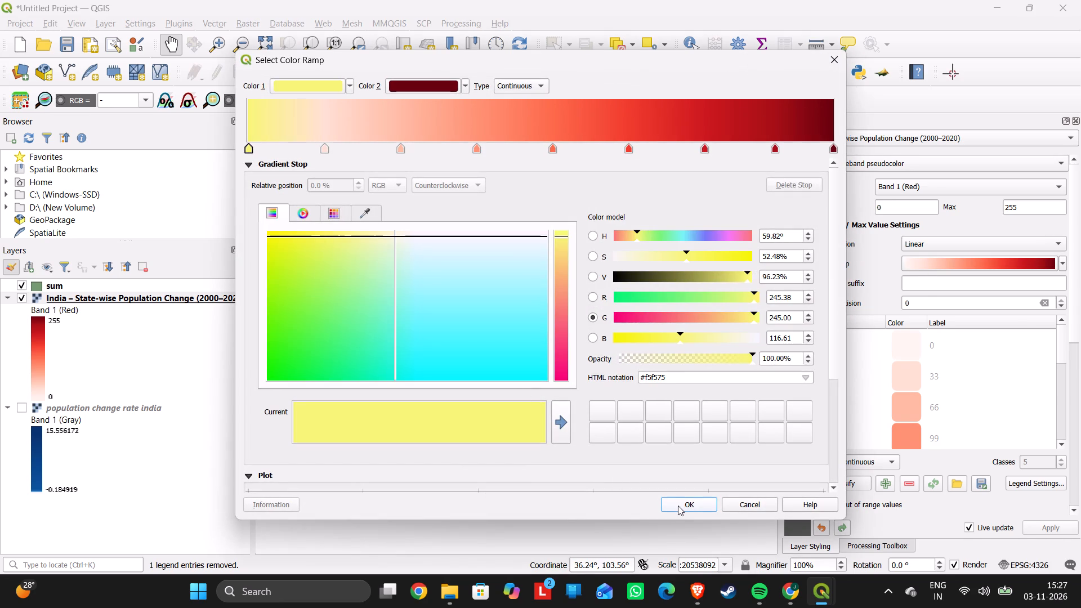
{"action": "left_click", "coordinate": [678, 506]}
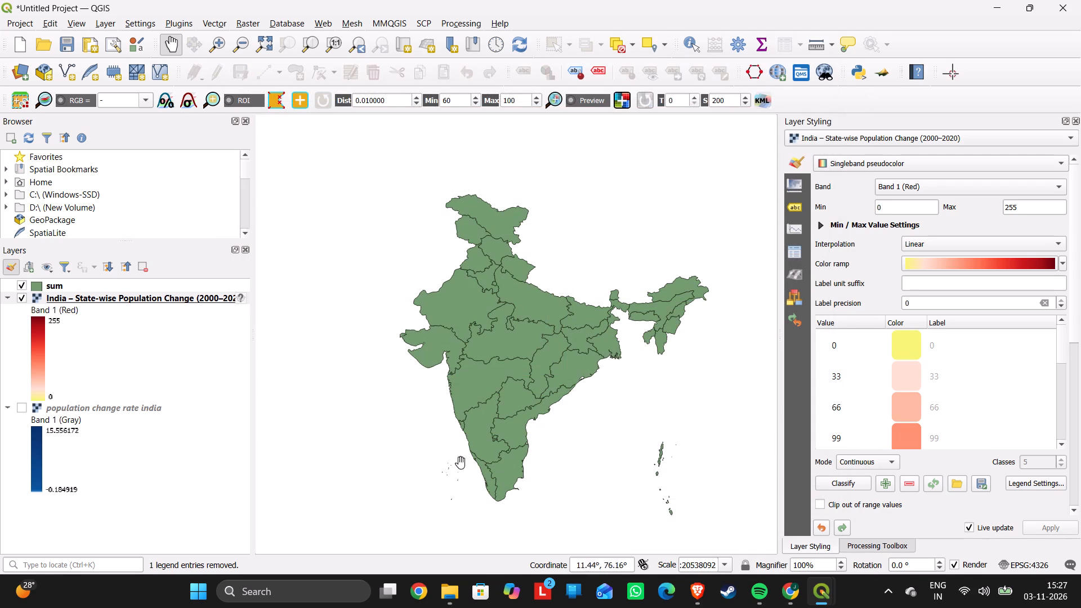
Check the restyled population change raster by briefly hiding the sum layer.
{"action": "left_click", "coordinate": [19, 283]}
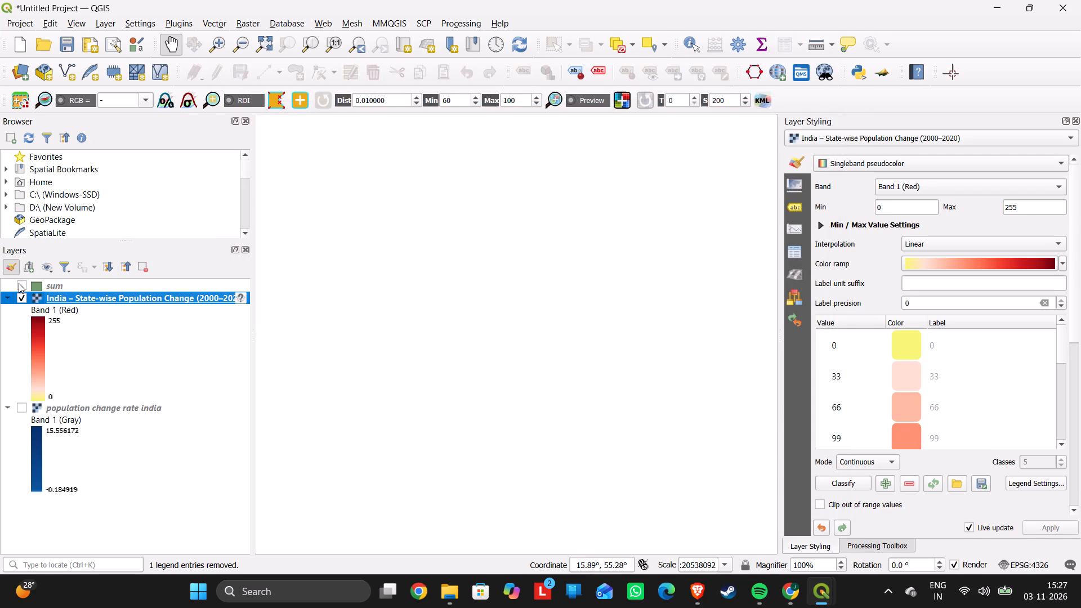
{"action": "left_click", "coordinate": [20, 284]}
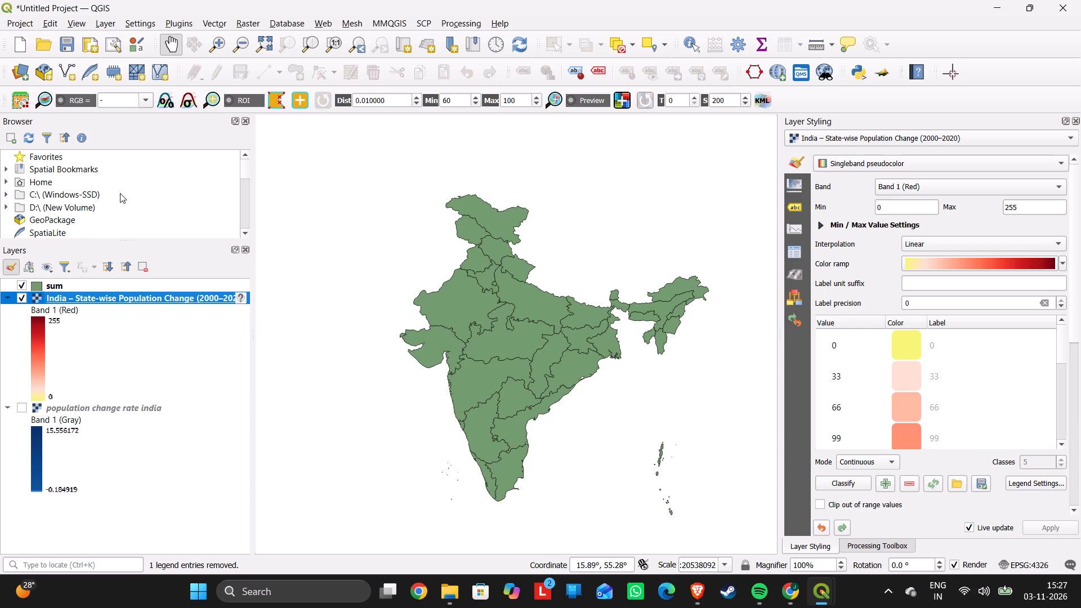
Clear the project by removing the India – State-wise Population Change, population change rate india and sum layers.
{"action": "right_click", "coordinate": [120, 293]}
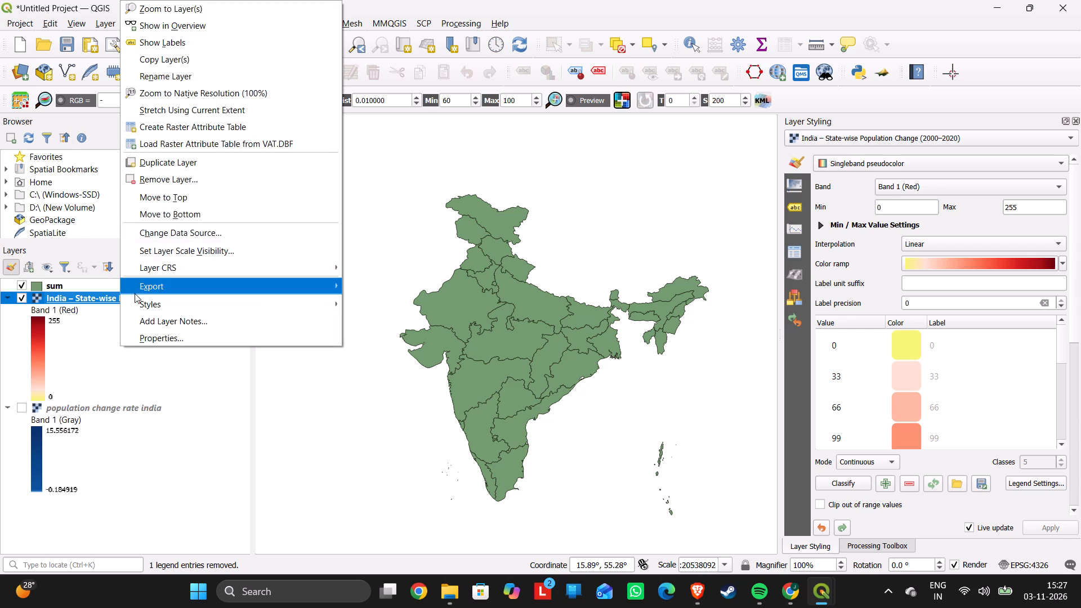
{"action": "left_click", "coordinate": [191, 173]}
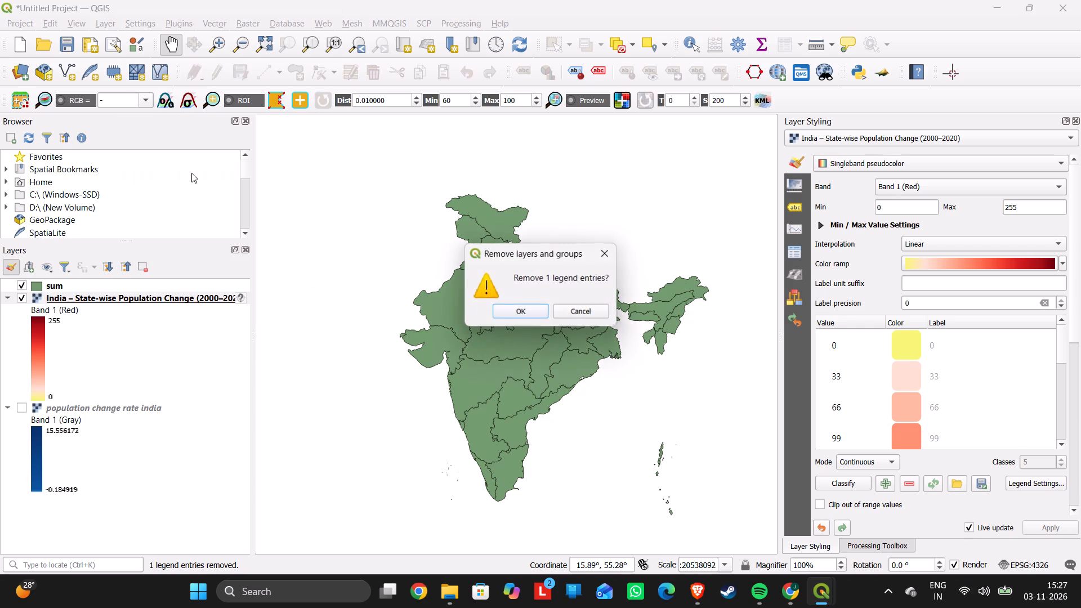
{"action": "left_click", "coordinate": [501, 312]}
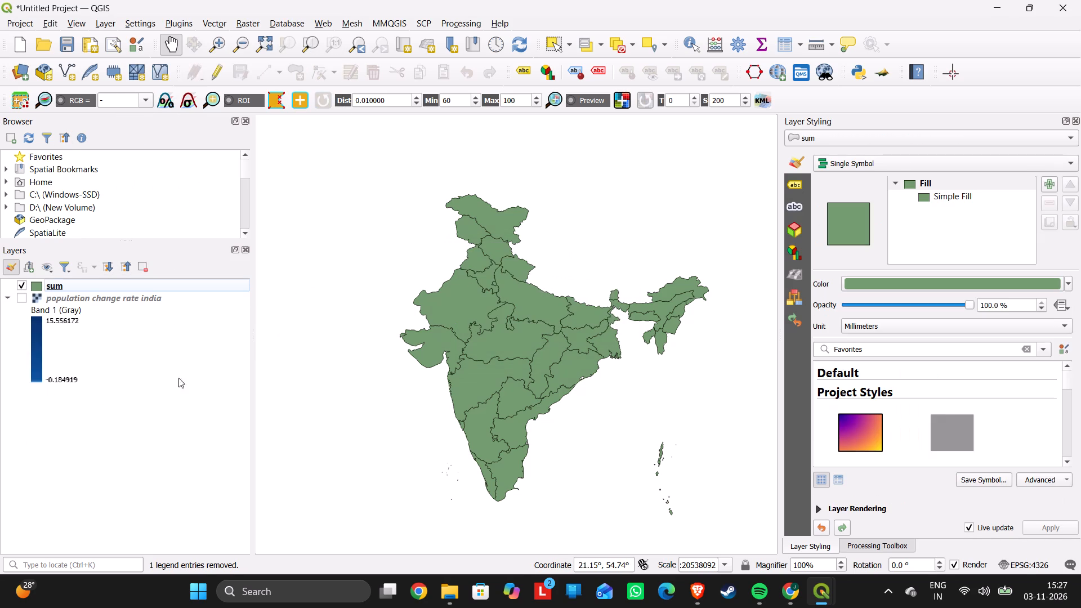
{"action": "left_click", "coordinate": [91, 298]}
{"action": "right_click", "coordinate": [91, 298]}
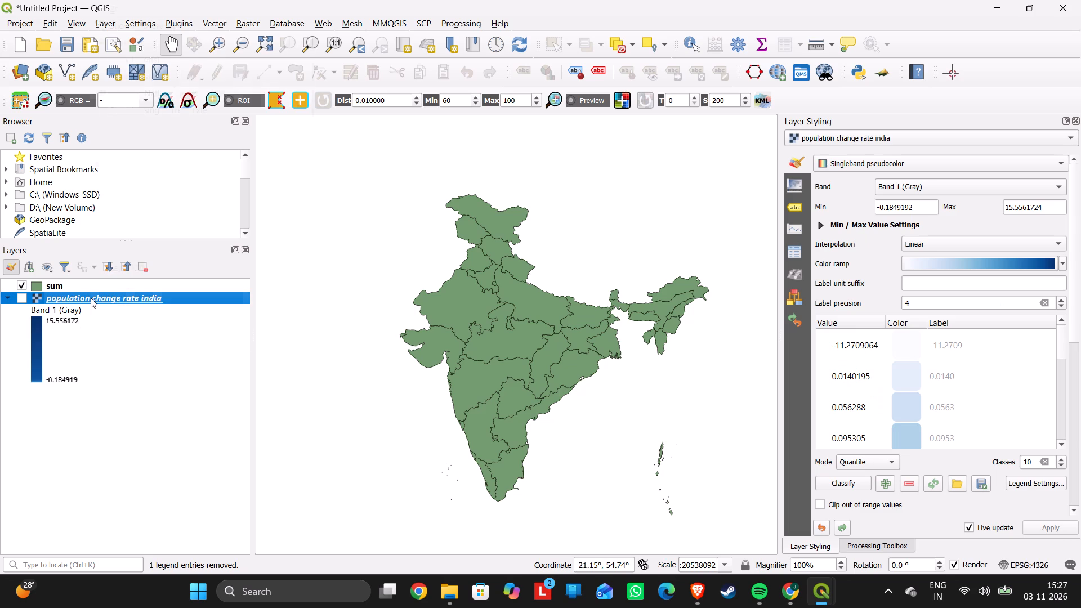
{"action": "left_click", "coordinate": [158, 178]}
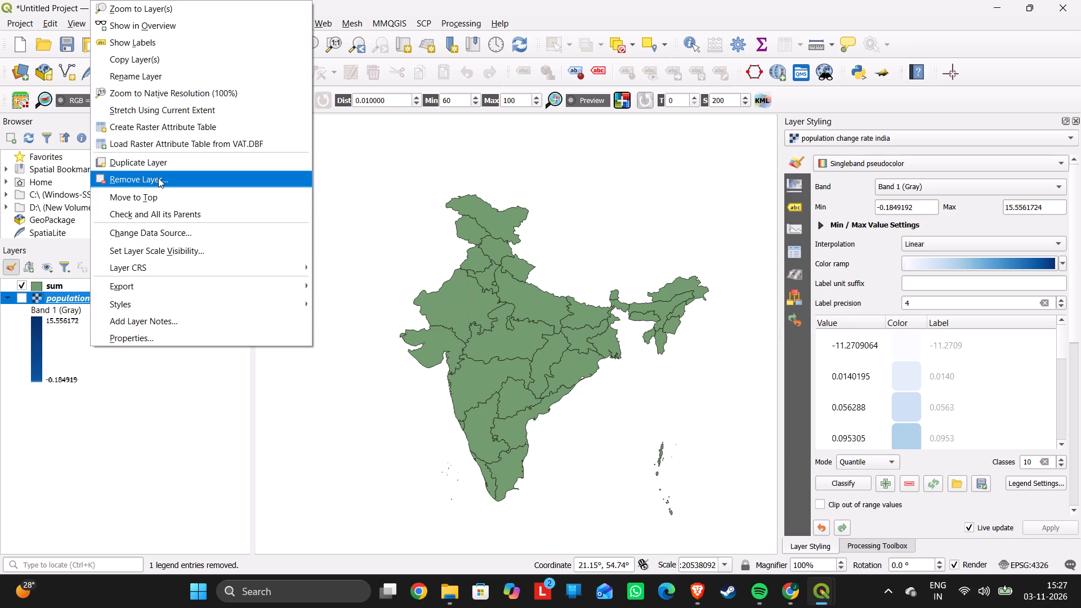
{"action": "left_click", "coordinate": [515, 307]}
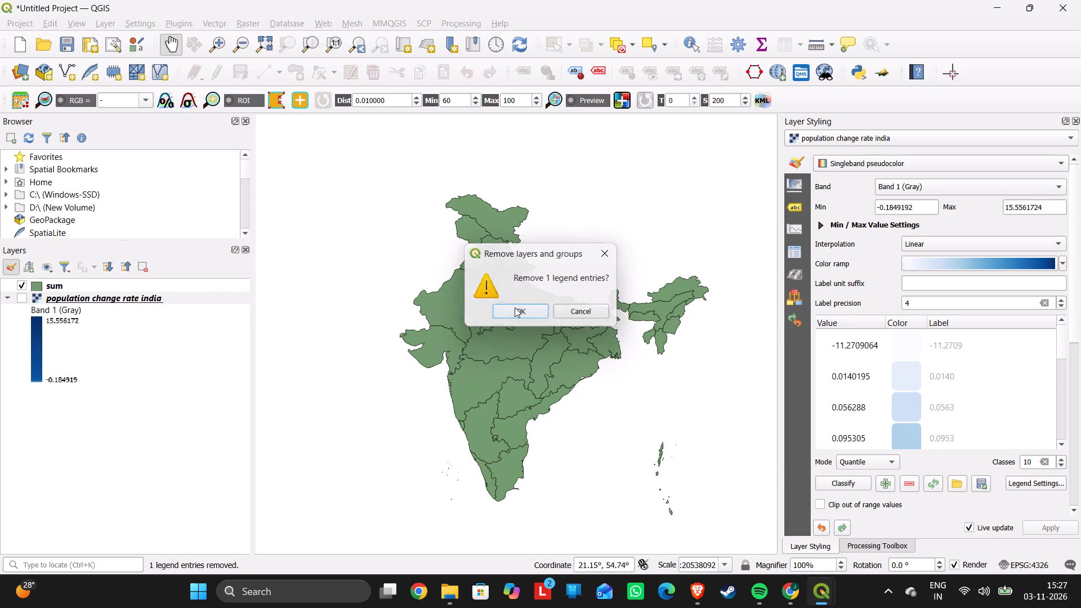
{"action": "right_click", "coordinate": [160, 283]}
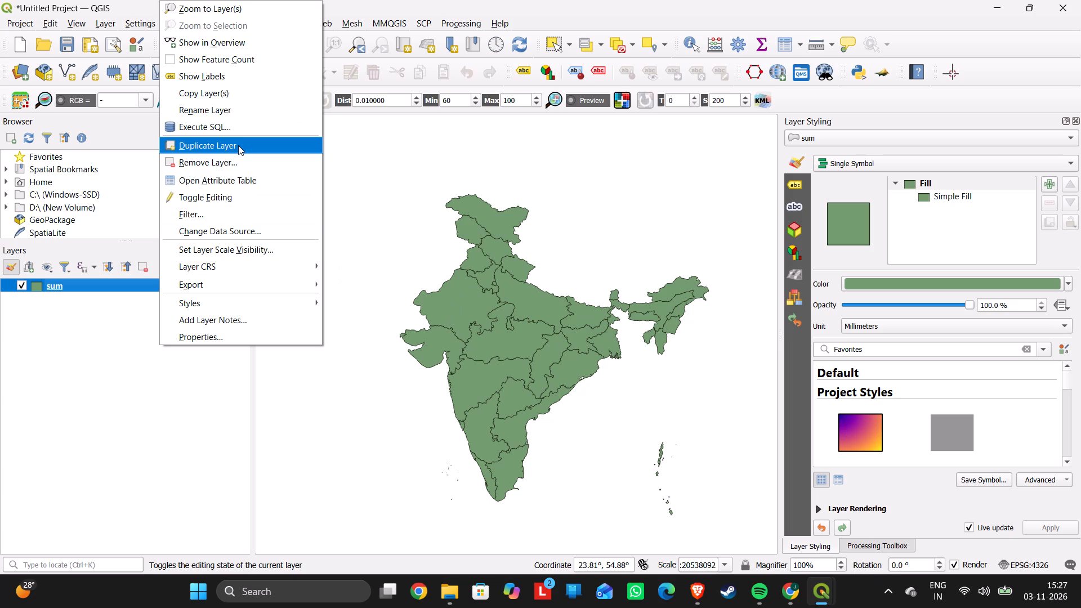
{"action": "left_click", "coordinate": [247, 160]}
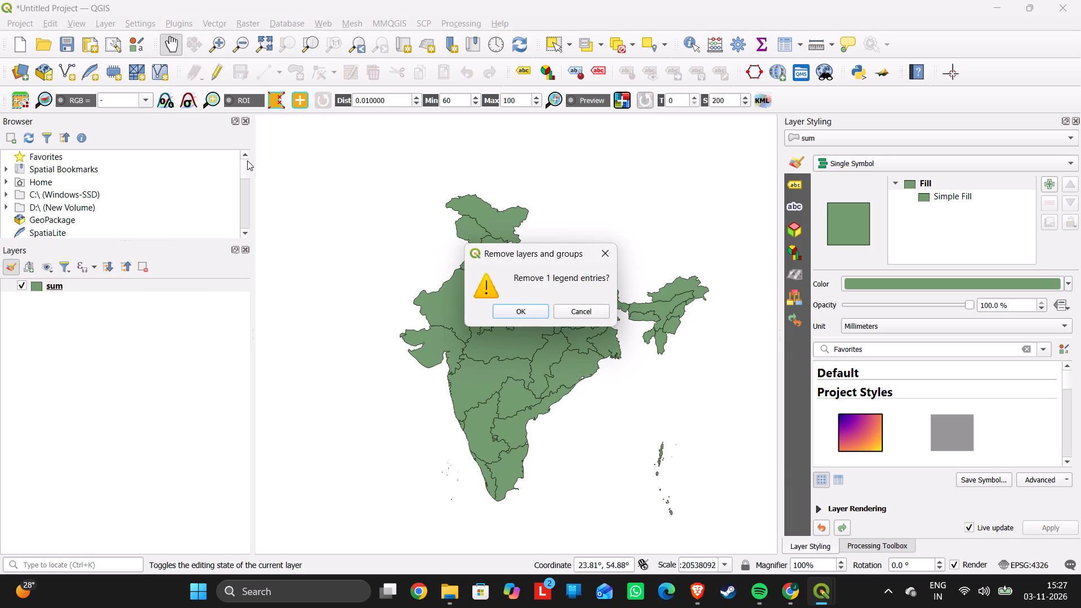
{"action": "left_click", "coordinate": [538, 307]}
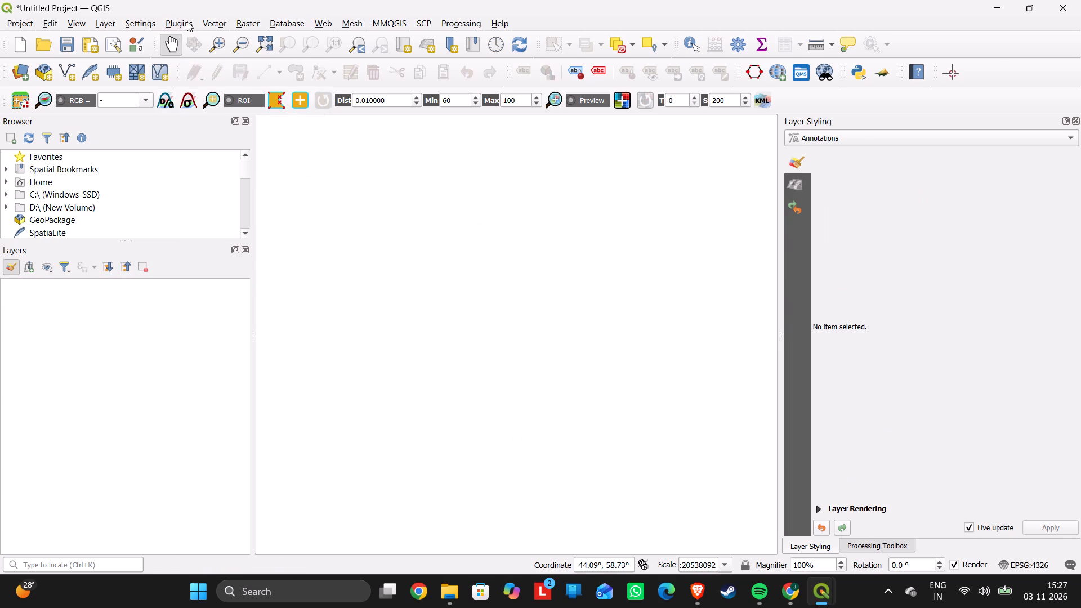
Add the 2020 population raster gpw_v4_population_count_rev11_2020_2pt5_min.tif from its subfolder in the lab4_report data folder.
{"action": "left_click", "coordinate": [106, 20]}
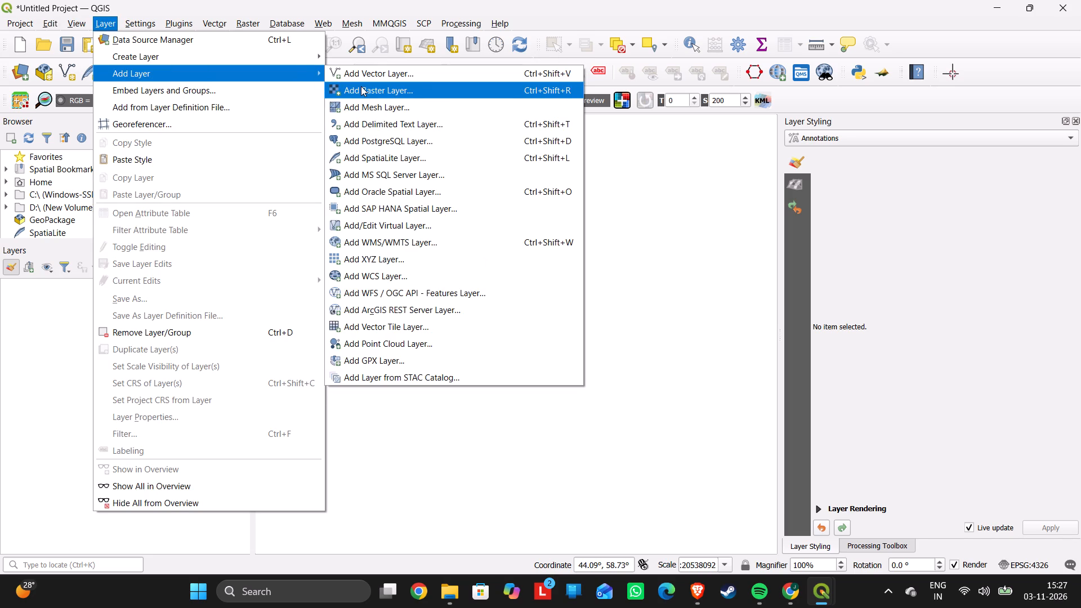
{"action": "left_click", "coordinate": [361, 86]}
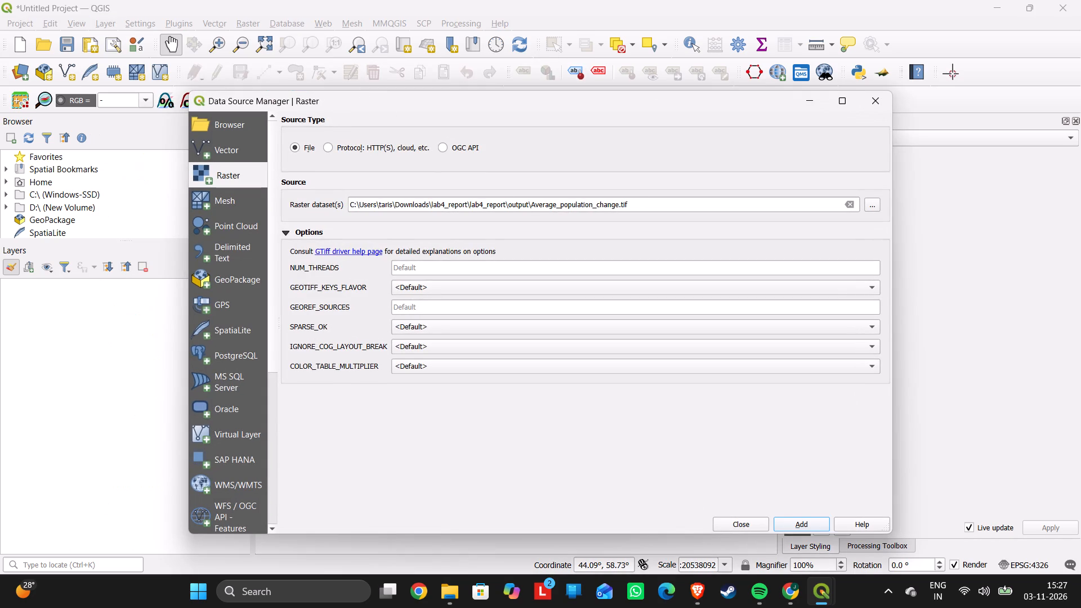
{"action": "left_click", "coordinate": [877, 200]}
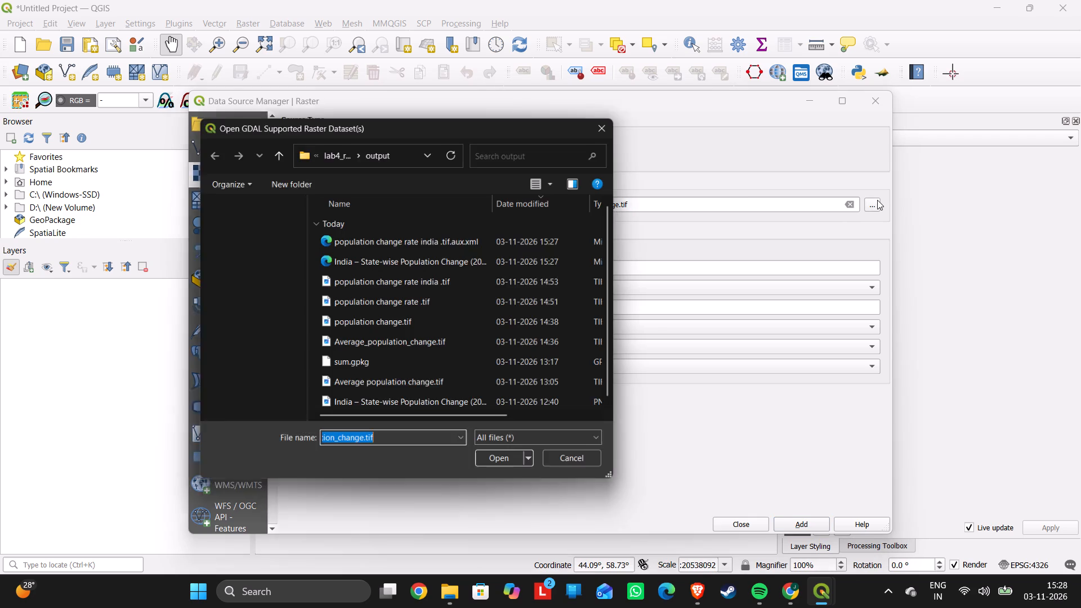
{"action": "scroll", "coordinate": [508, 253], "scroll_direction": "down", "scroll_amount": 1}
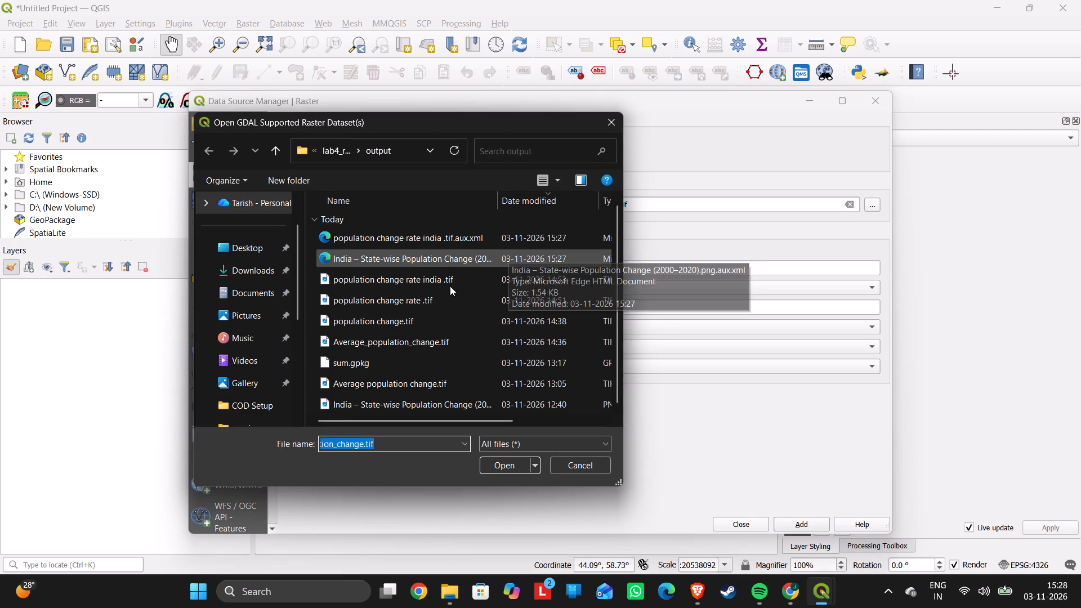
{"action": "scroll", "coordinate": [261, 354], "scroll_direction": "down", "scroll_amount": 2}
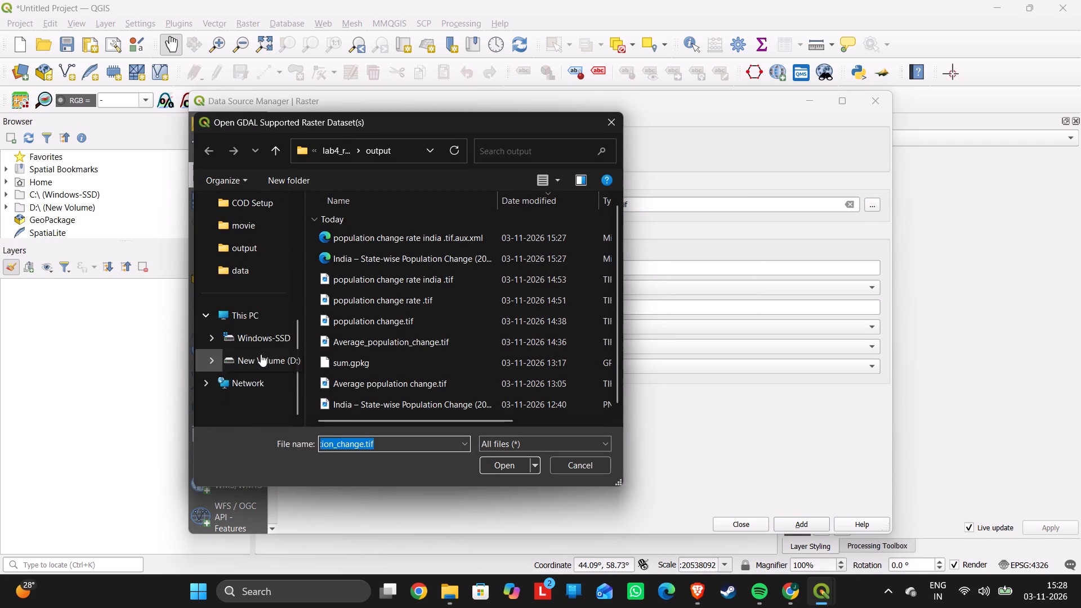
{"action": "left_click", "coordinate": [338, 147]}
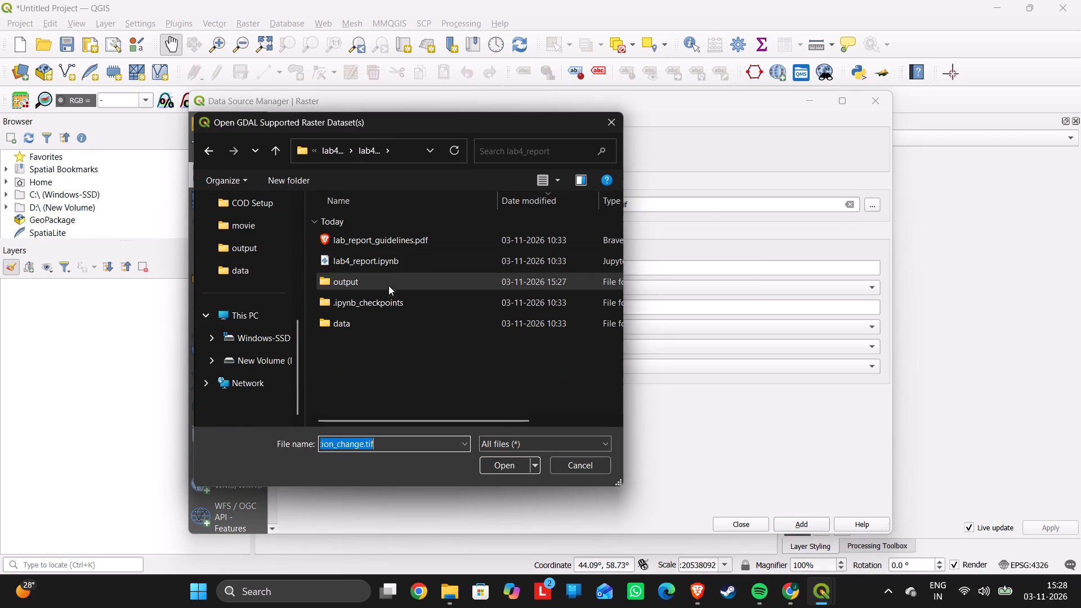
{"action": "double_click", "coordinate": [388, 327]}
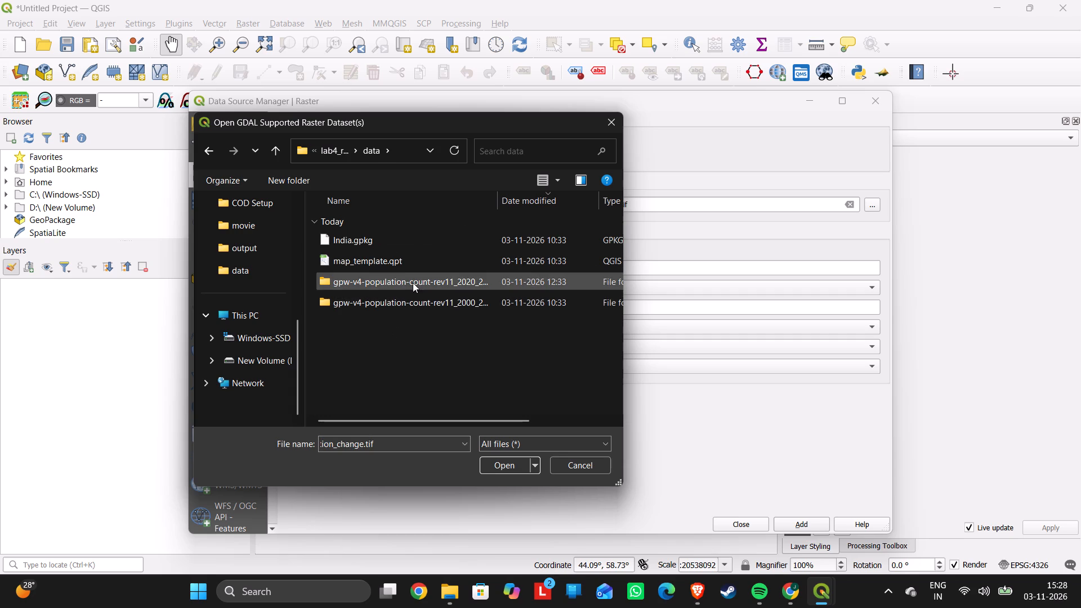
{"action": "double_click", "coordinate": [413, 281]}
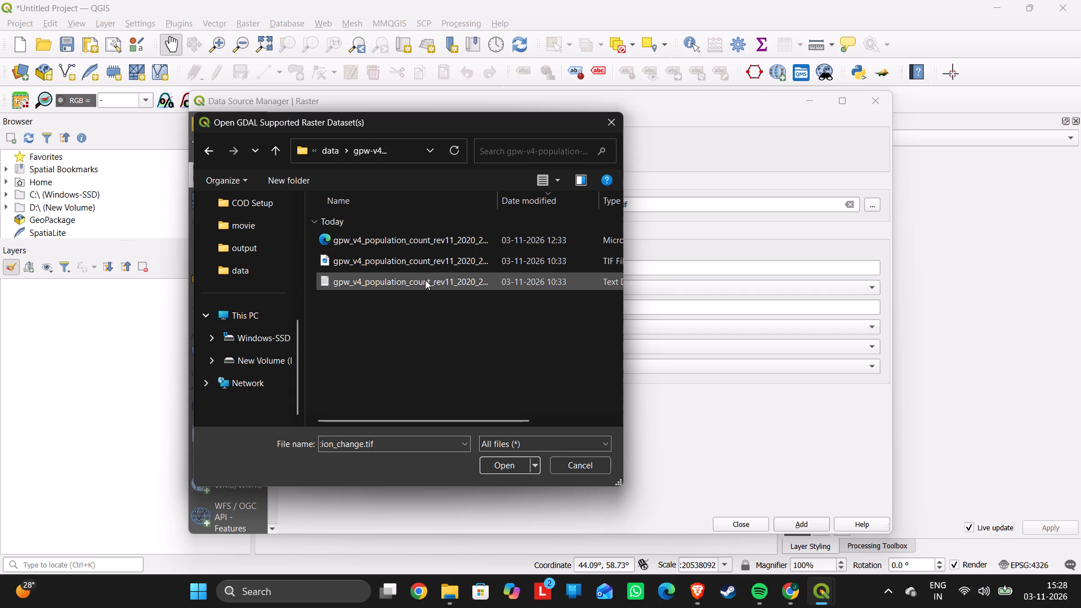
{"action": "left_click", "coordinate": [425, 281]}
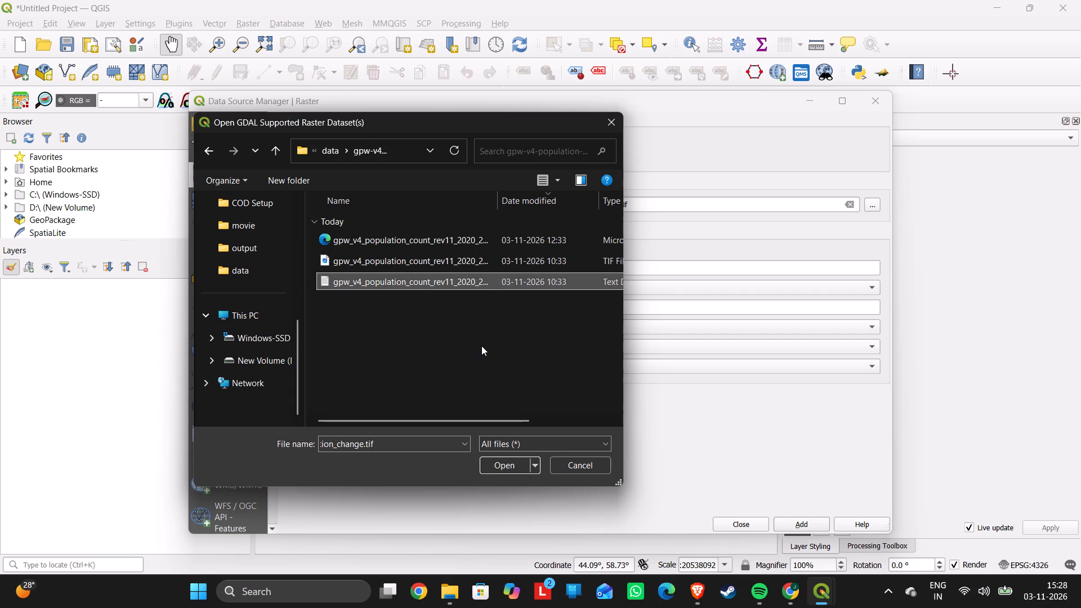
{"action": "scroll", "coordinate": [481, 346], "scroll_direction": "left", "scroll_amount": 1}
{"action": "left_click", "coordinate": [492, 254]}
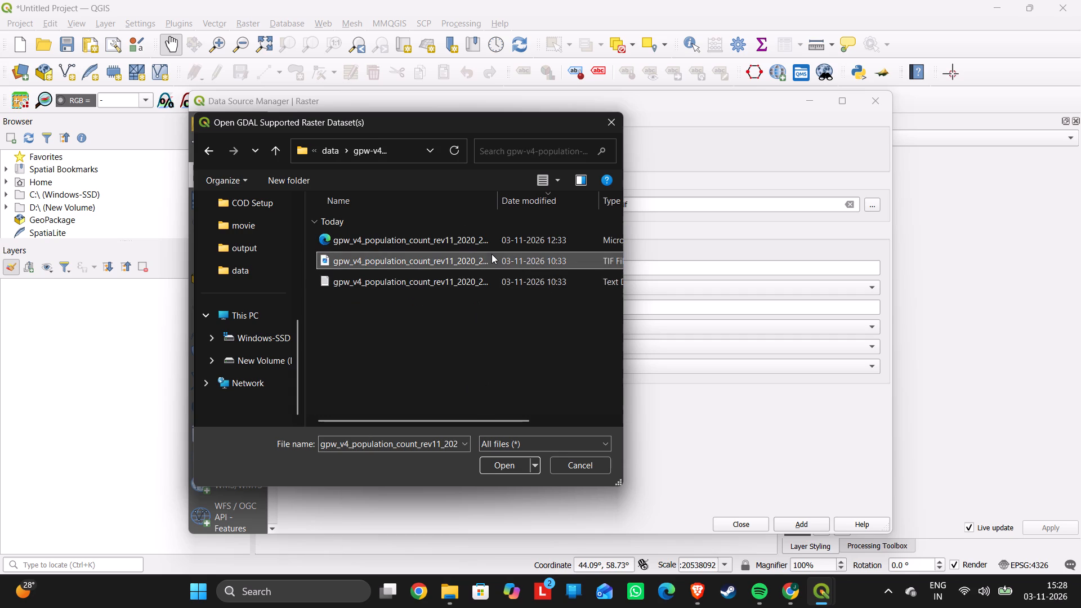
{"action": "left_click", "coordinate": [502, 462]}
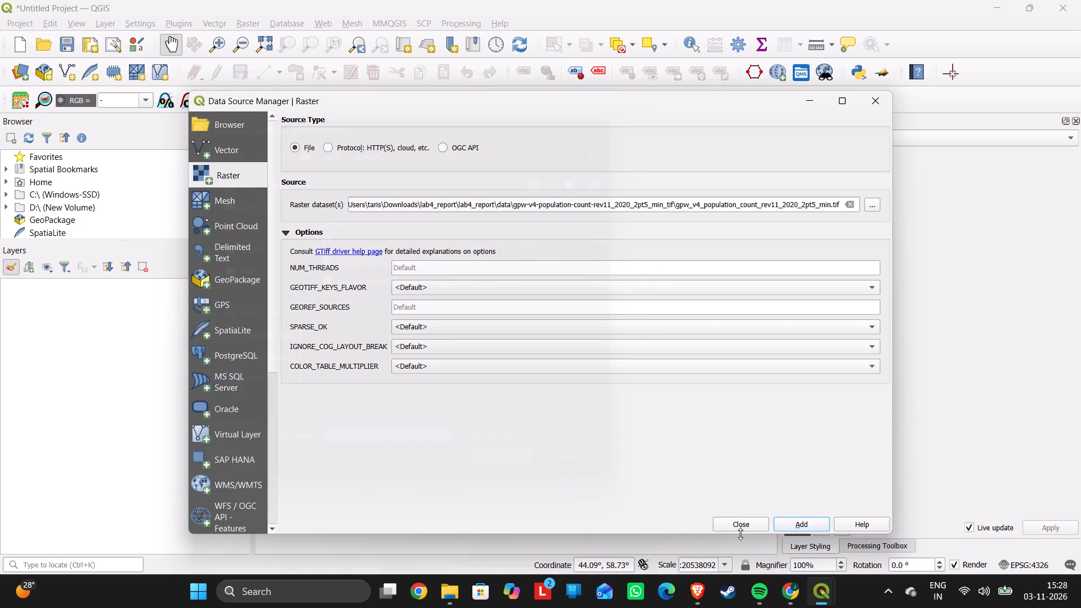
{"action": "left_click", "coordinate": [788, 523]}
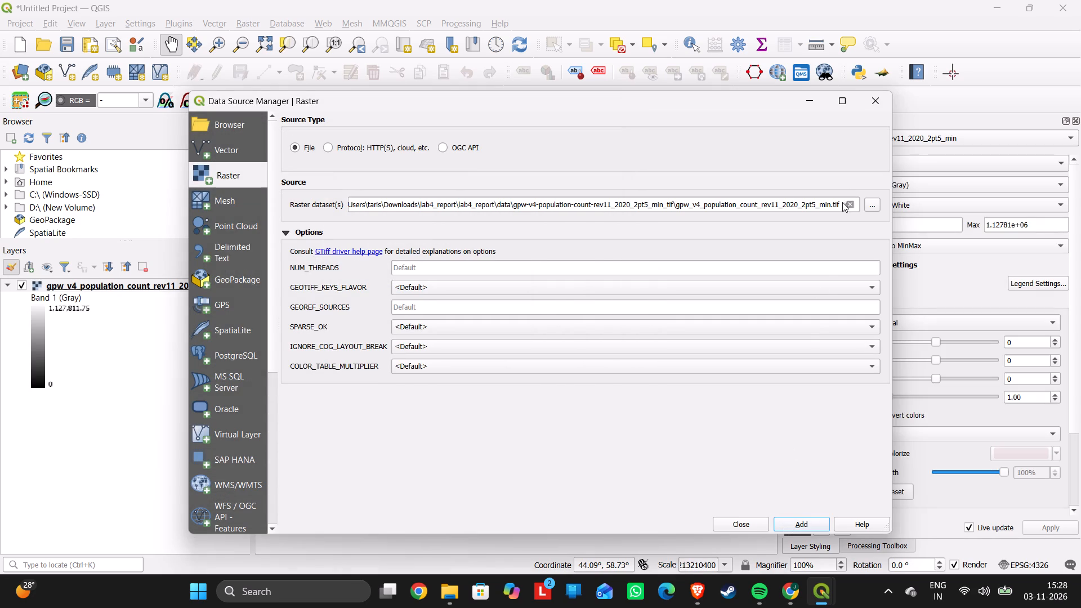
Add the 2000 population raster gpw_v4_population_count_rev11_2000_2pt5_min.tif from its subfolder in the lab4_report data folder.
{"action": "left_click", "coordinate": [866, 204]}
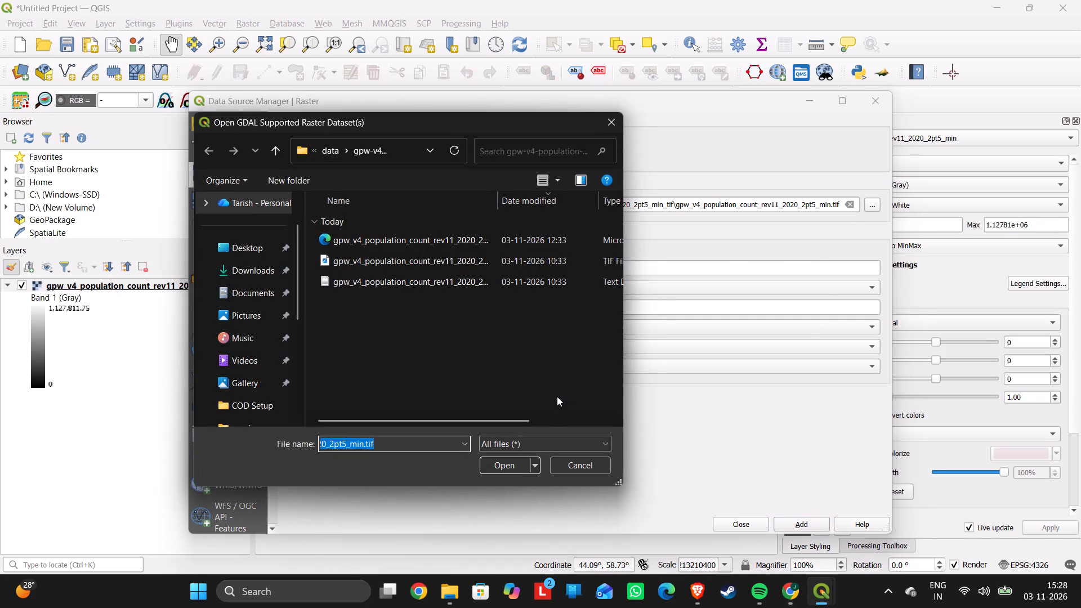
{"action": "left_click", "coordinate": [329, 153]}
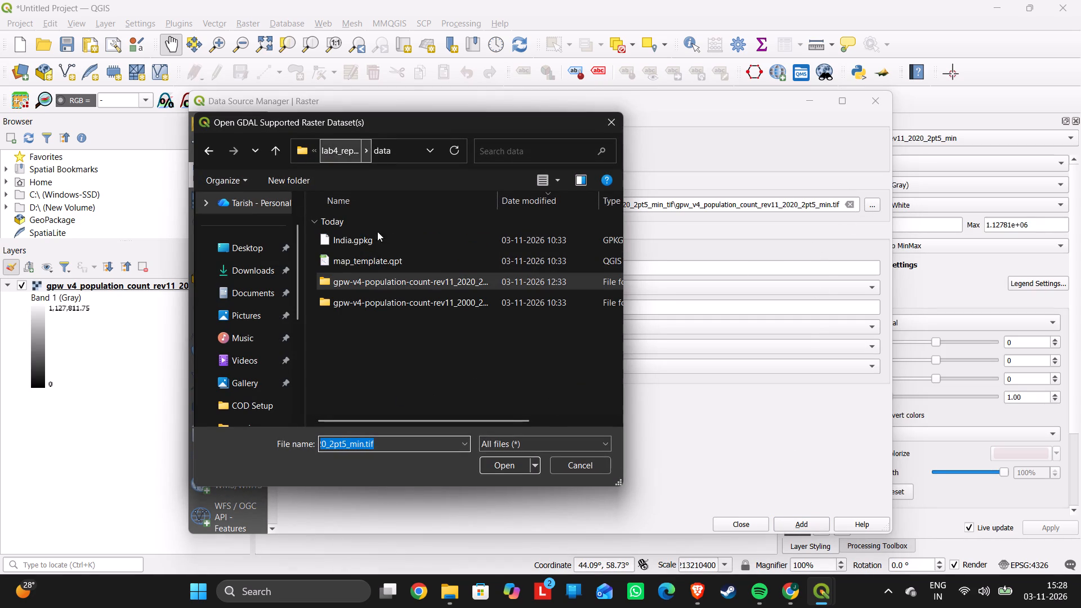
{"action": "double_click", "coordinate": [392, 304]}
{"action": "left_click", "coordinate": [391, 242]}
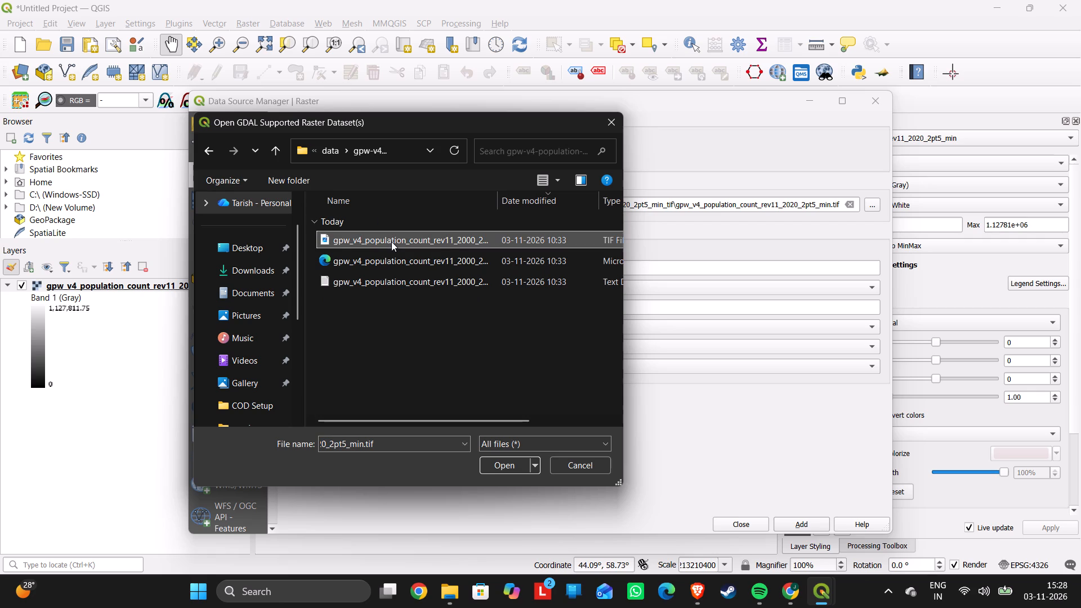
{"action": "left_click", "coordinate": [494, 462]}
{"action": "left_click", "coordinate": [792, 525]}
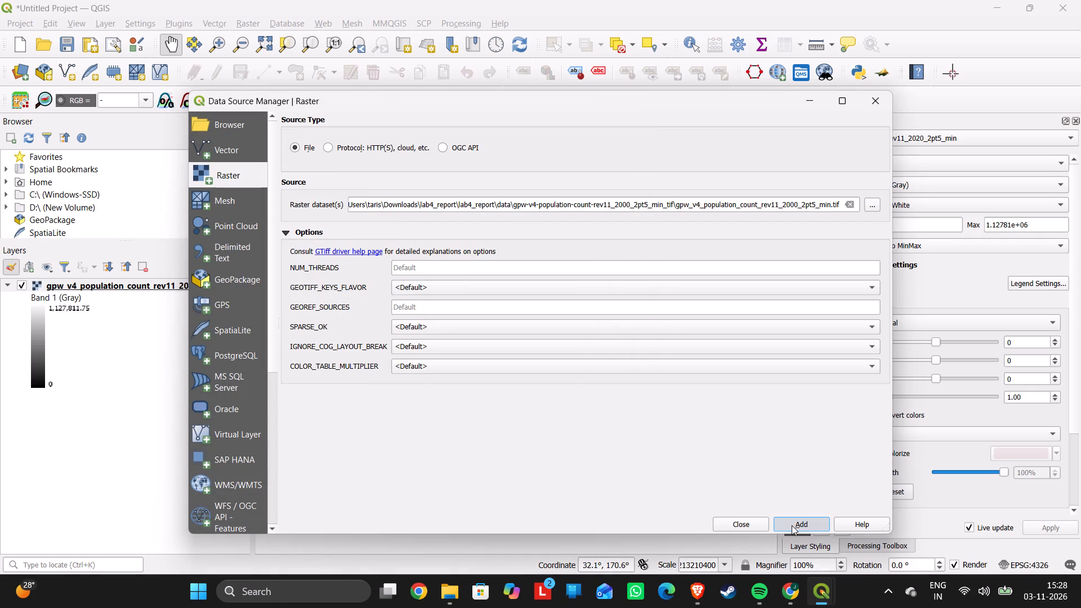
{"action": "left_click", "coordinate": [763, 522]}
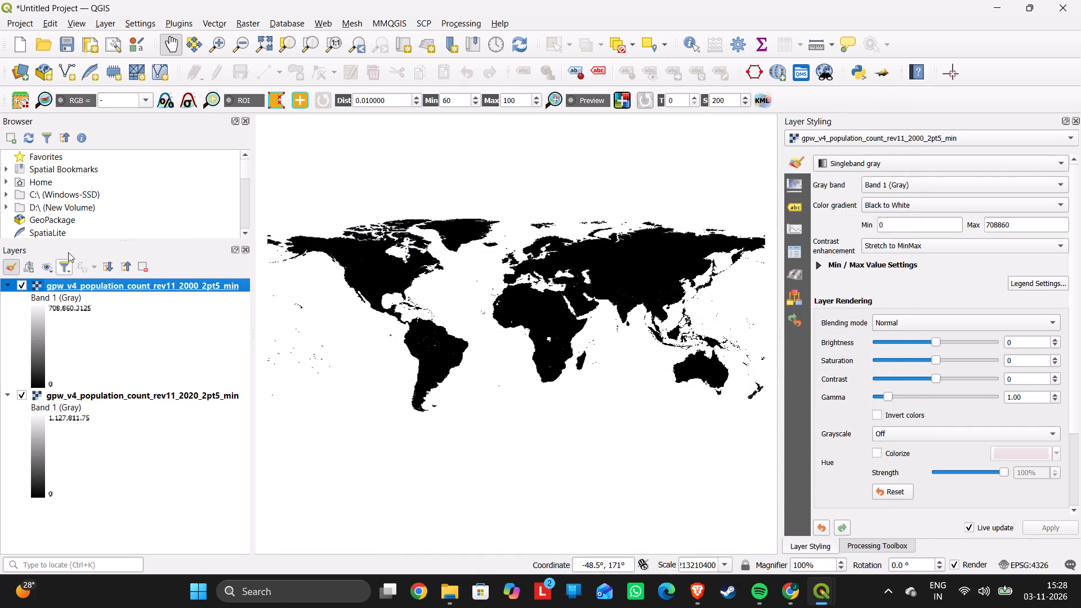
Build a Raster Calculator expression subtracting band 1 of the 2000 population raster from band 1 of the 2020 population raster.
{"action": "left_click", "coordinate": [252, 21]}
{"action": "left_click", "coordinate": [280, 42]}
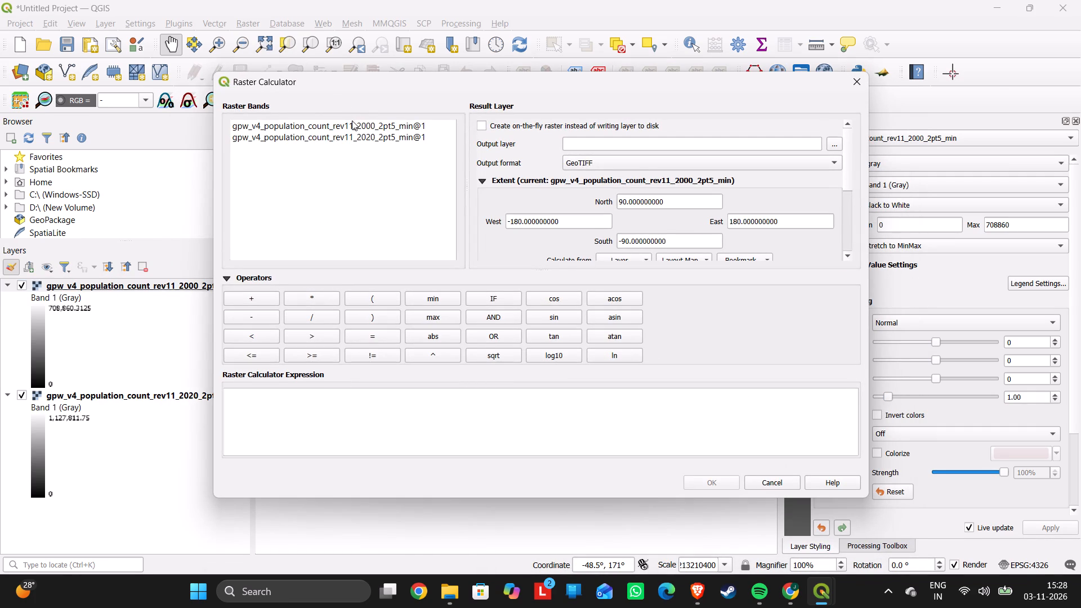
{"action": "left_click", "coordinate": [356, 137]}
{"action": "double_click", "coordinate": [356, 137]}
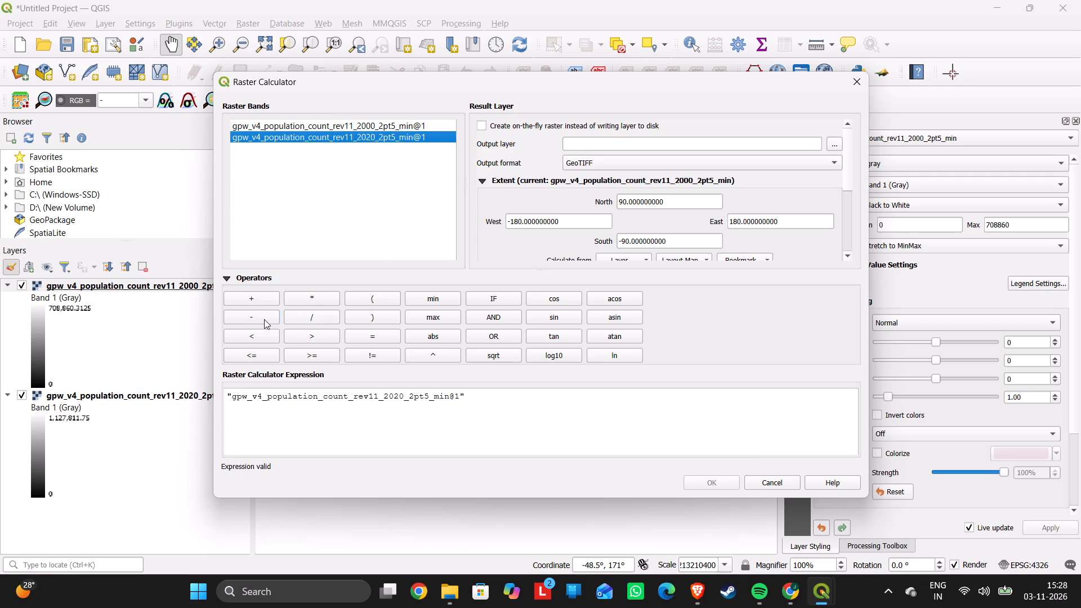
{"action": "left_click", "coordinate": [264, 319]}
{"action": "left_click", "coordinate": [379, 121]}
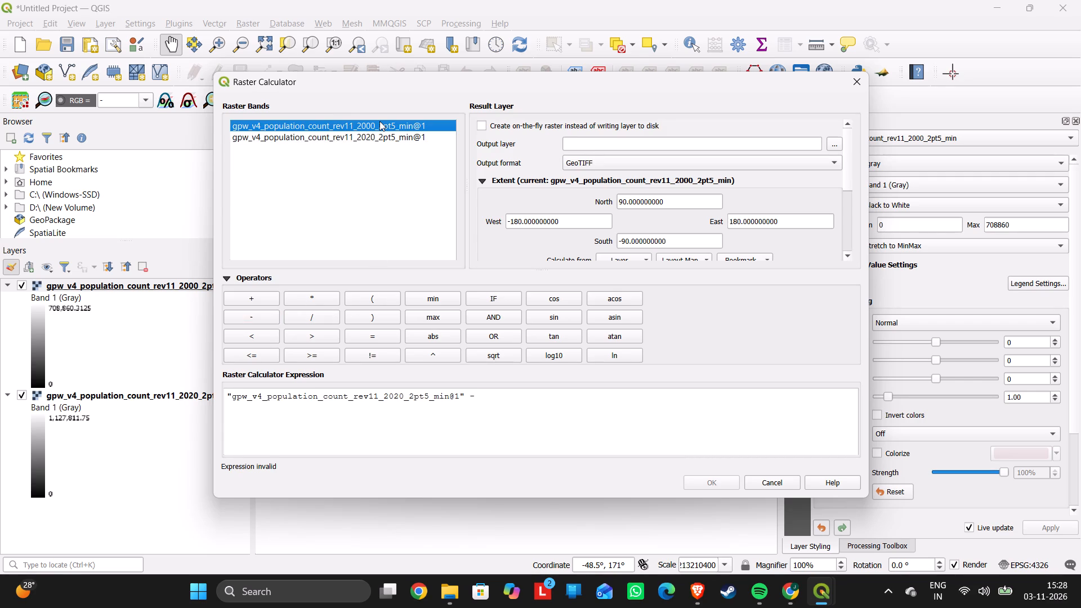
{"action": "double_click", "coordinate": [379, 121]}
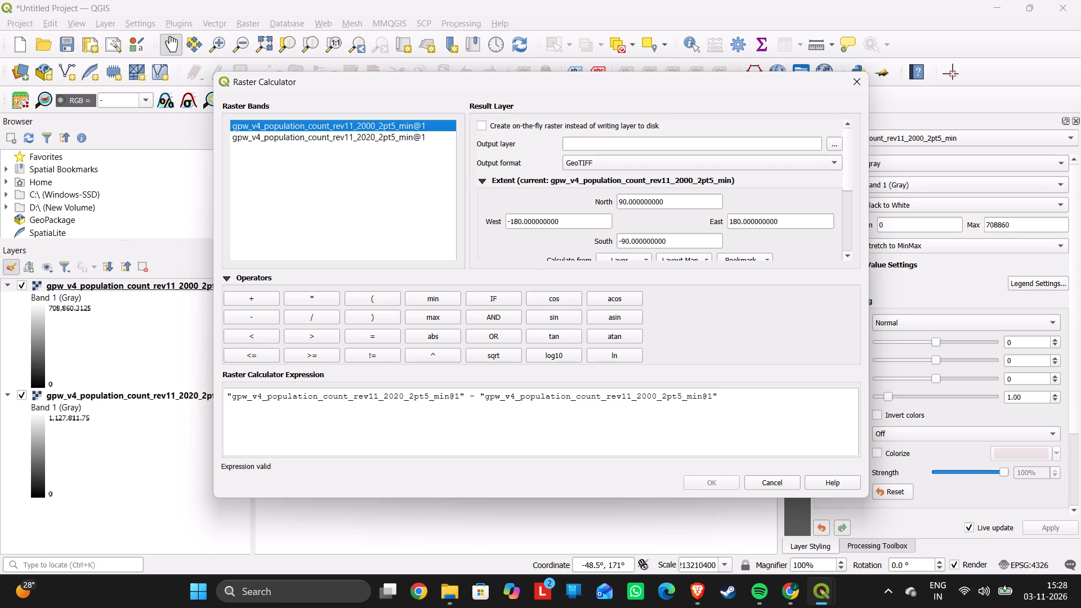
Set the calculator output to population change.tif in the output folder, replacing the existing file, and run the calculation.
{"action": "left_click", "coordinate": [834, 141]}
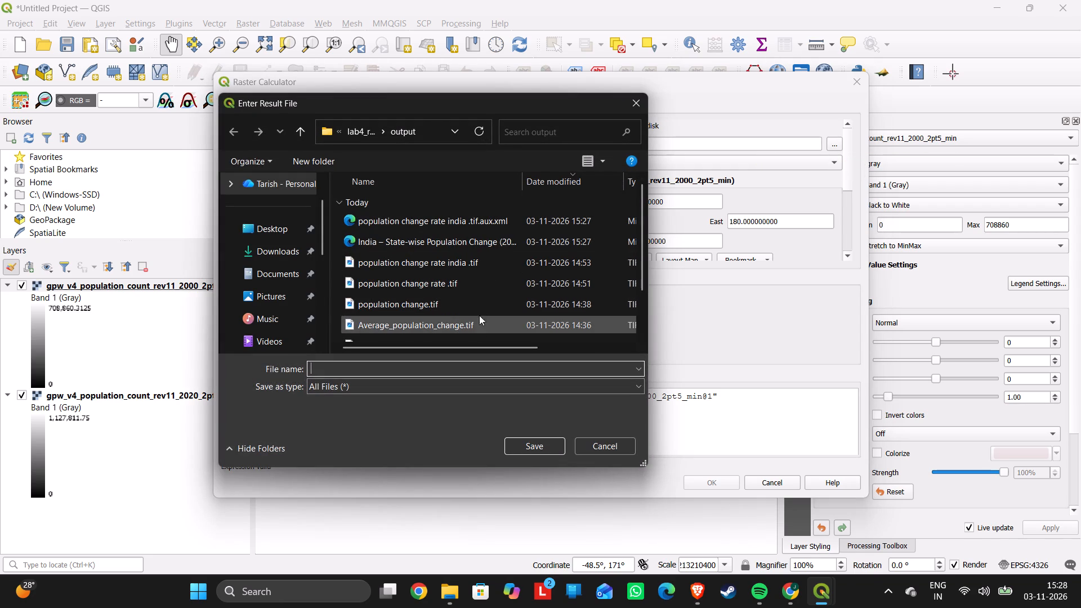
{"action": "scroll", "coordinate": [500, 315], "scroll_direction": "down", "scroll_amount": 1}
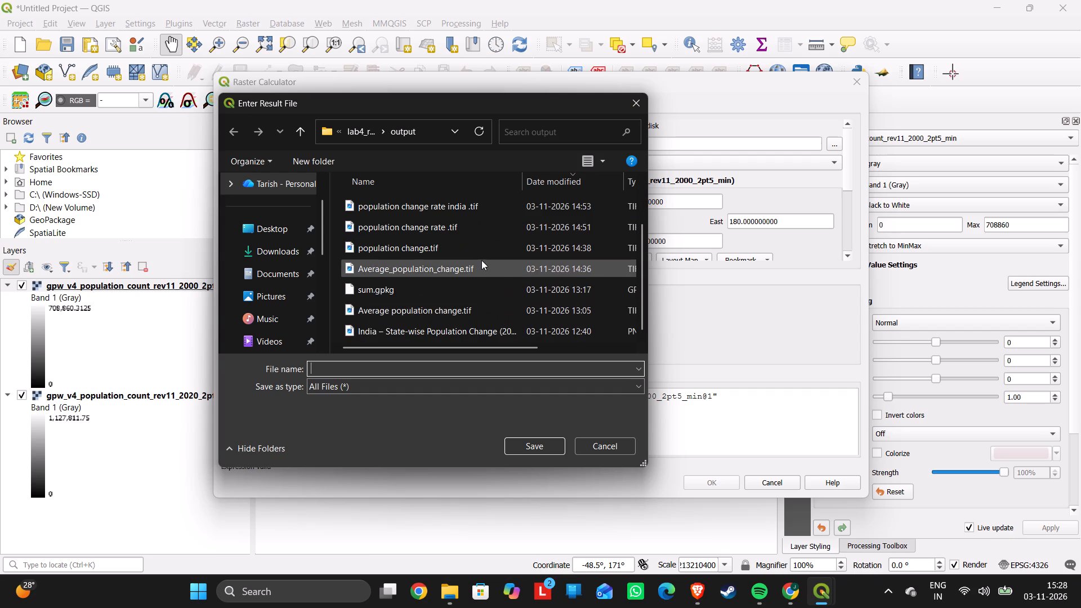
{"action": "left_click", "coordinate": [484, 243]}
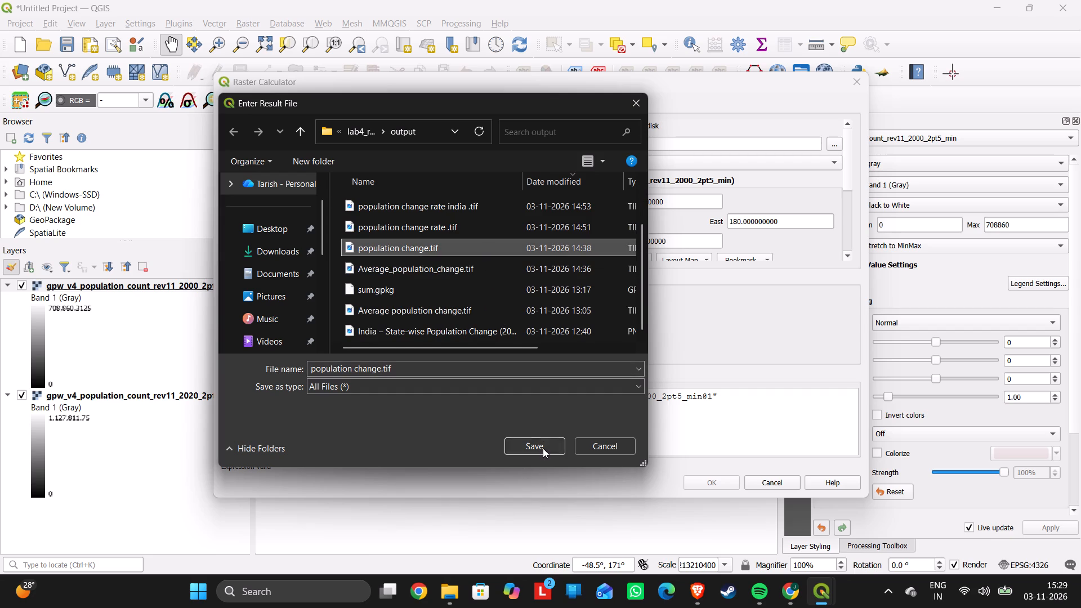
{"action": "left_click", "coordinate": [543, 450]}
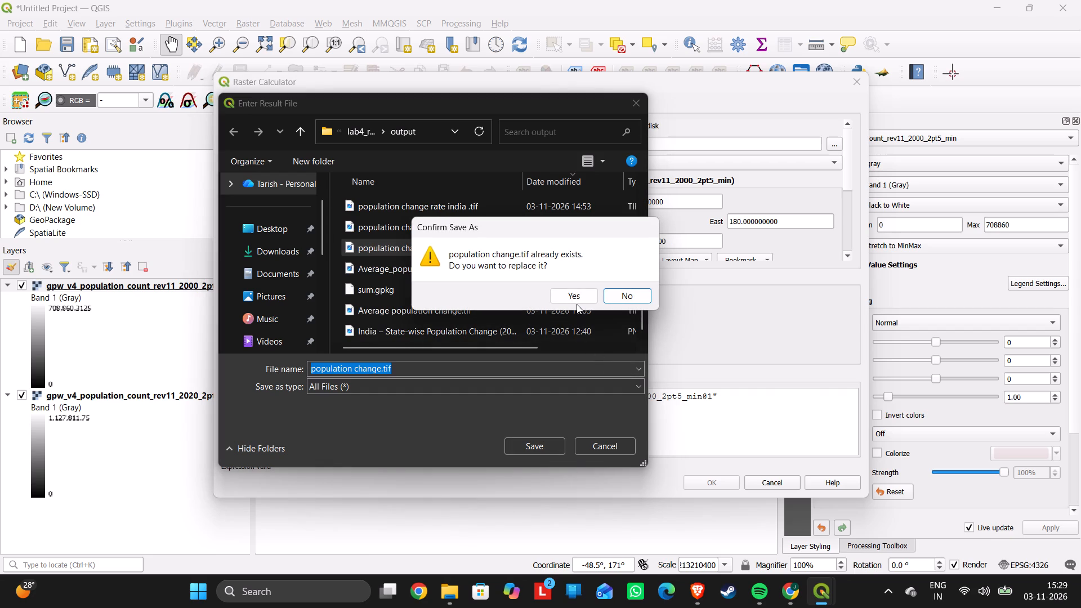
{"action": "left_click", "coordinate": [579, 299]}
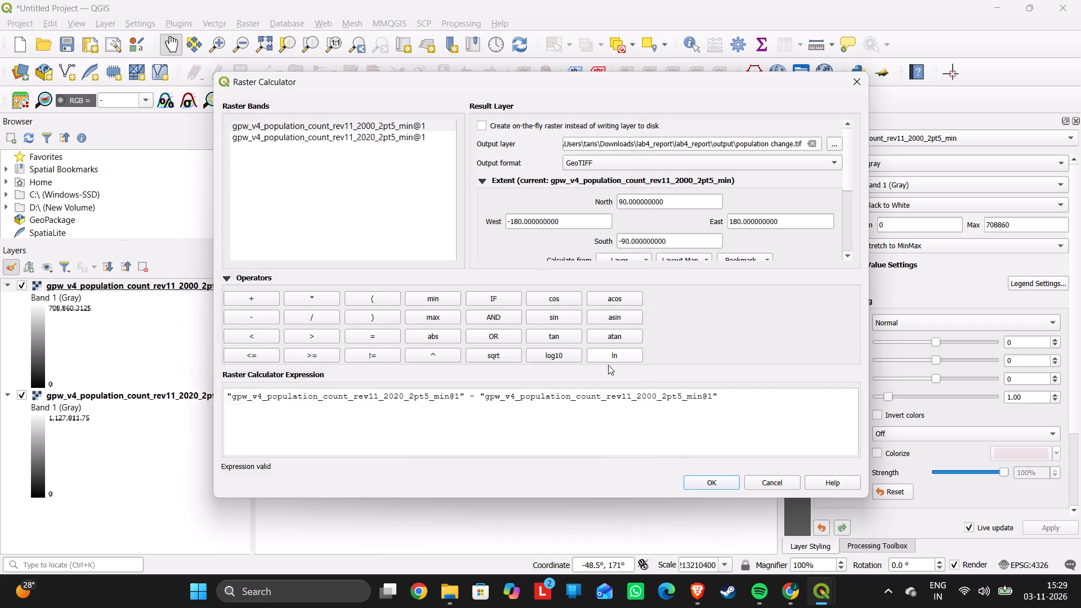
{"action": "left_click", "coordinate": [713, 482]}
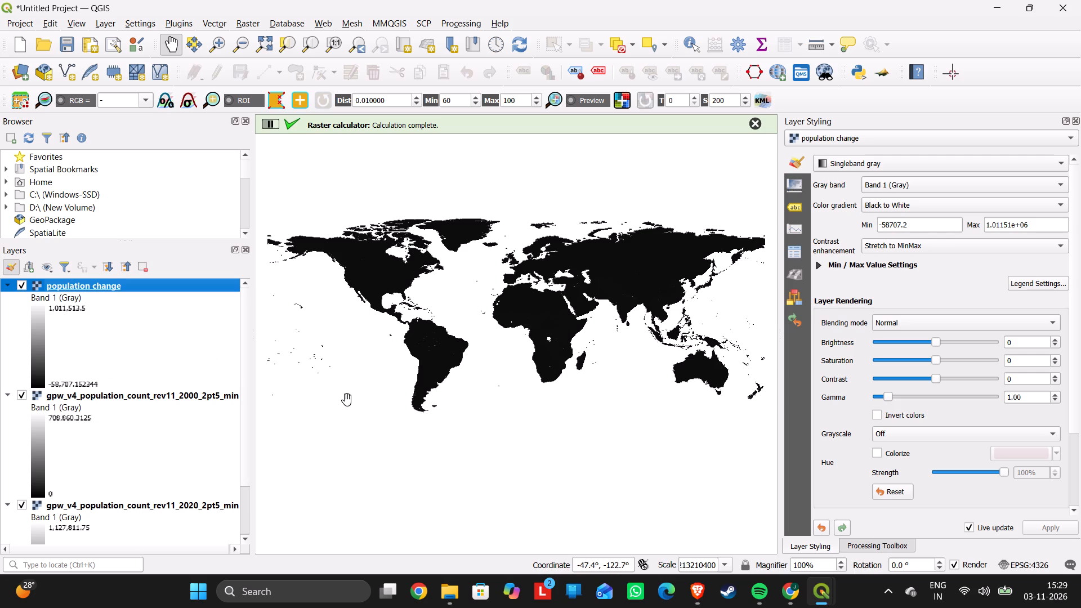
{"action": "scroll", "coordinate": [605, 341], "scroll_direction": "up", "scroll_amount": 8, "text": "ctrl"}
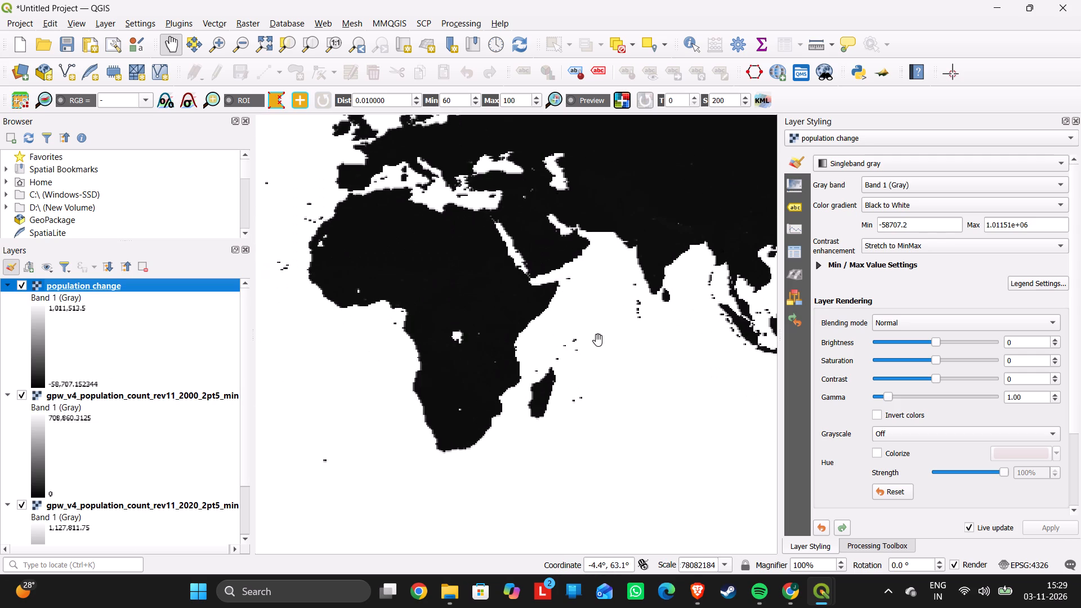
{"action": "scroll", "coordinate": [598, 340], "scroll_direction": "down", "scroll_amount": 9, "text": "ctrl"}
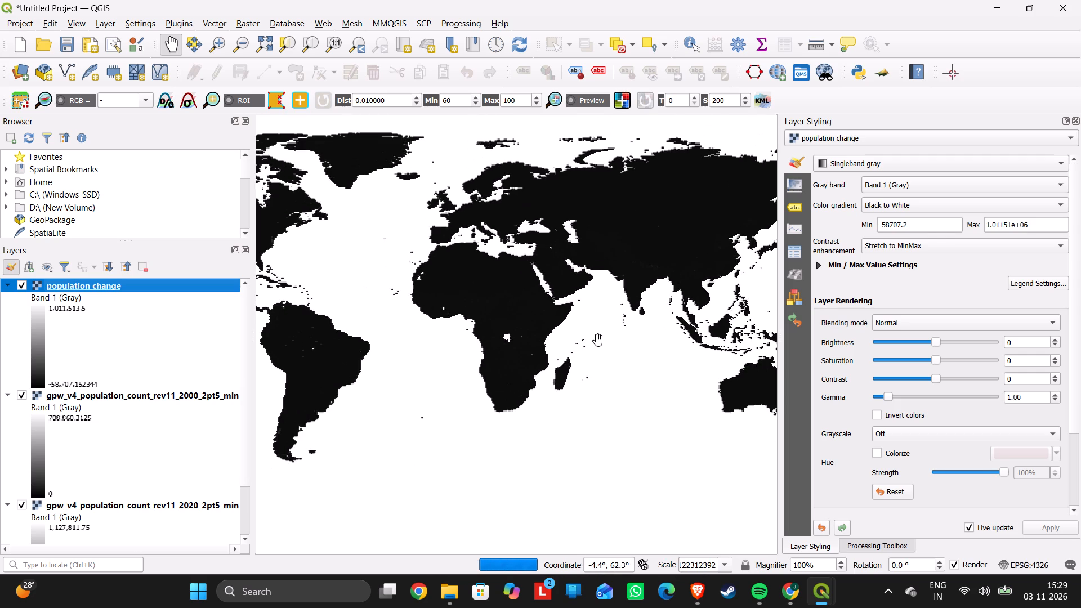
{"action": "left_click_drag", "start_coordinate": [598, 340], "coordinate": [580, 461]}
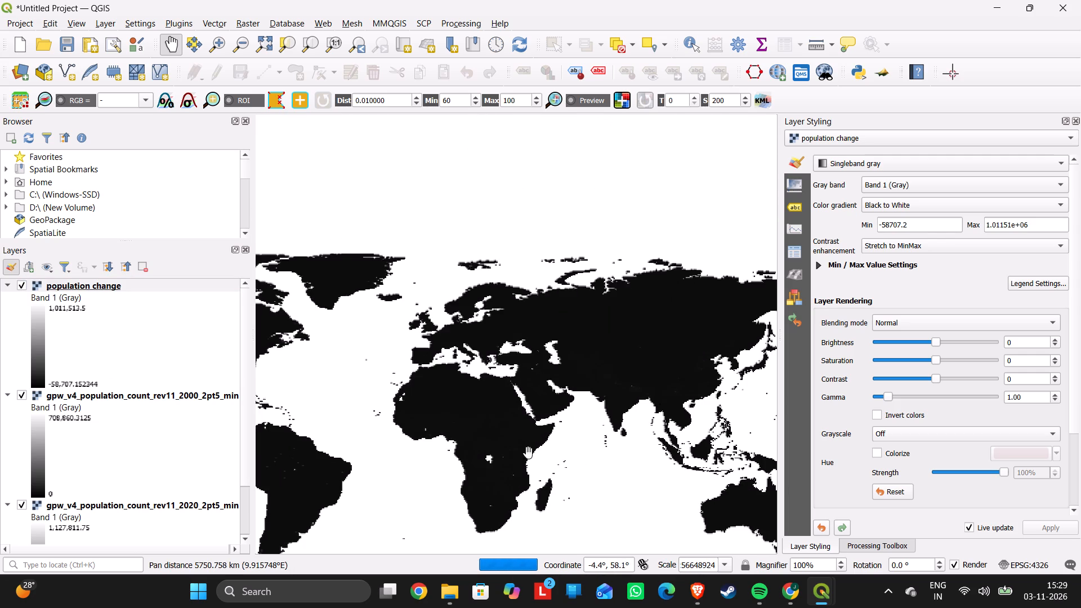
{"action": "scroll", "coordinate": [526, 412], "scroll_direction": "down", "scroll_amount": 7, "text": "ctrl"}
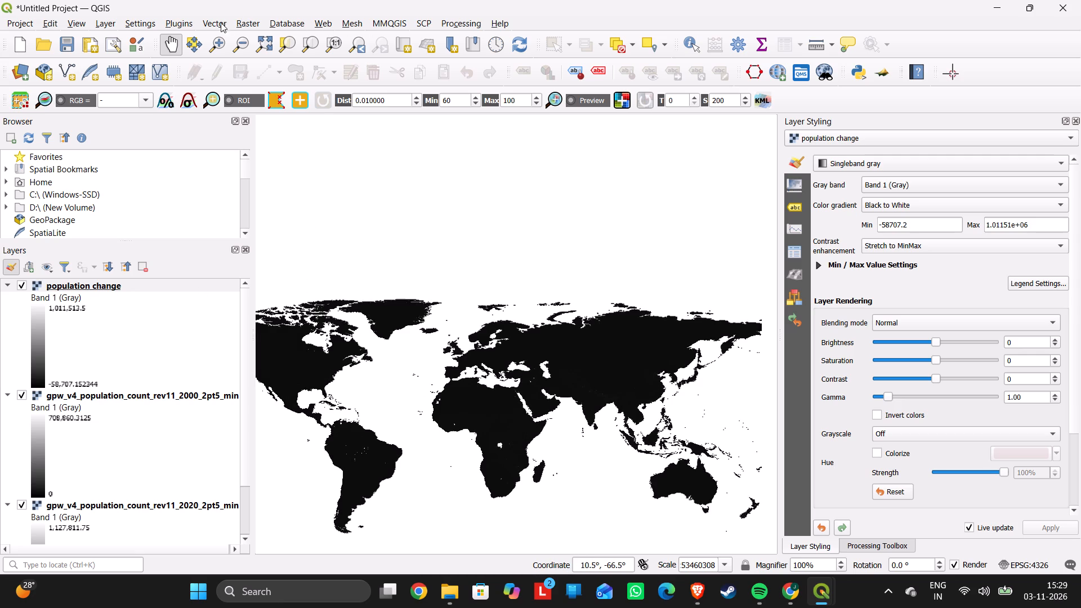
Add both the boundary and states layers from India.gpkg in the data folder.
{"action": "left_click_drag", "start_coordinate": [98, 24], "coordinate": [328, 44]}
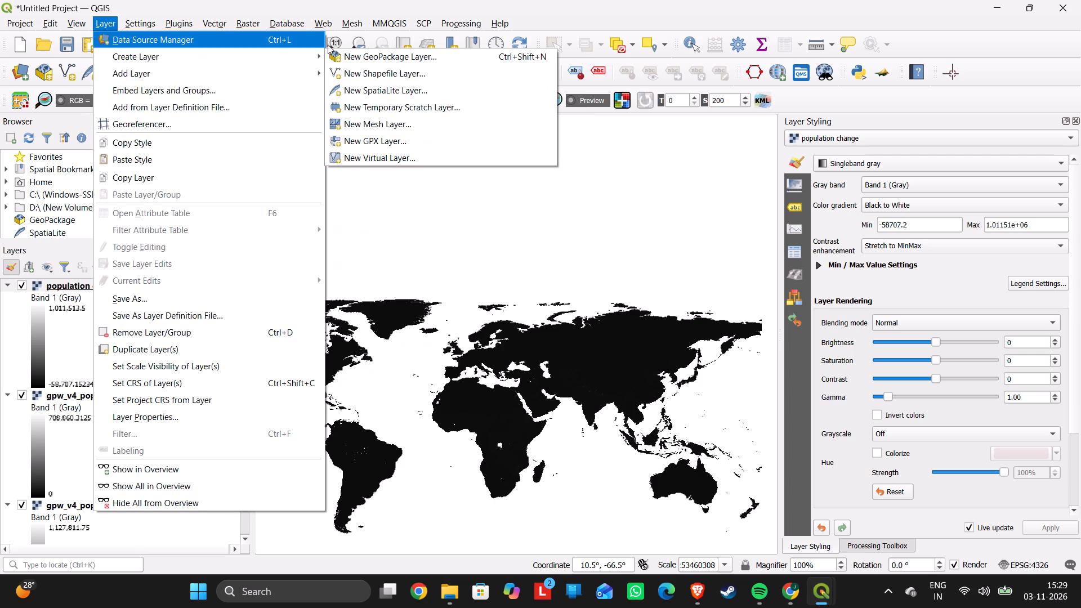
{"action": "left_click_drag", "start_coordinate": [328, 44], "coordinate": [359, 70]}
{"action": "left_click", "coordinate": [359, 70]}
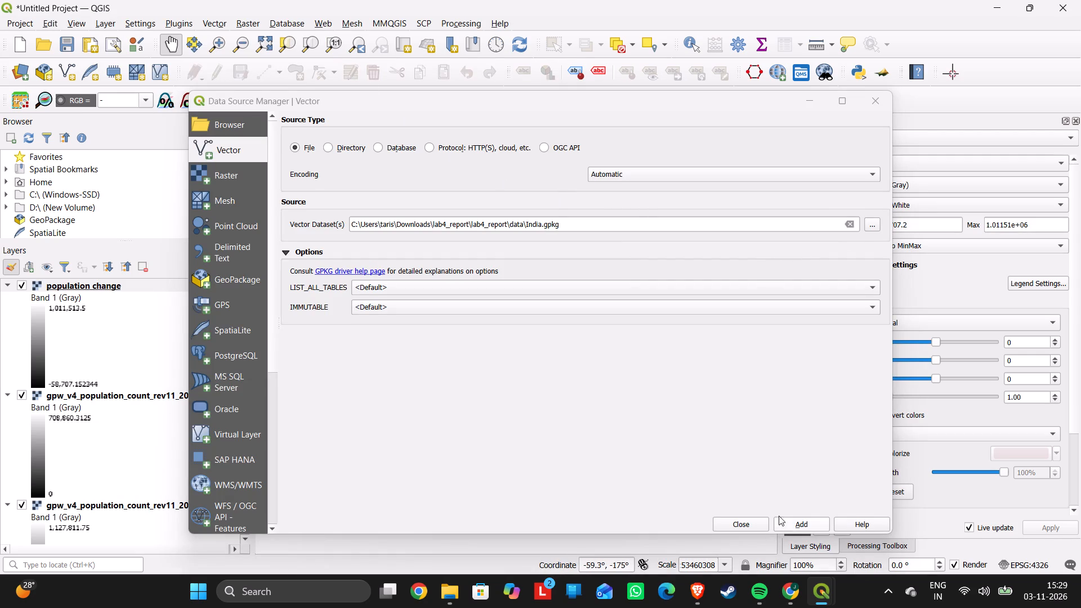
{"action": "left_click", "coordinate": [796, 520]}
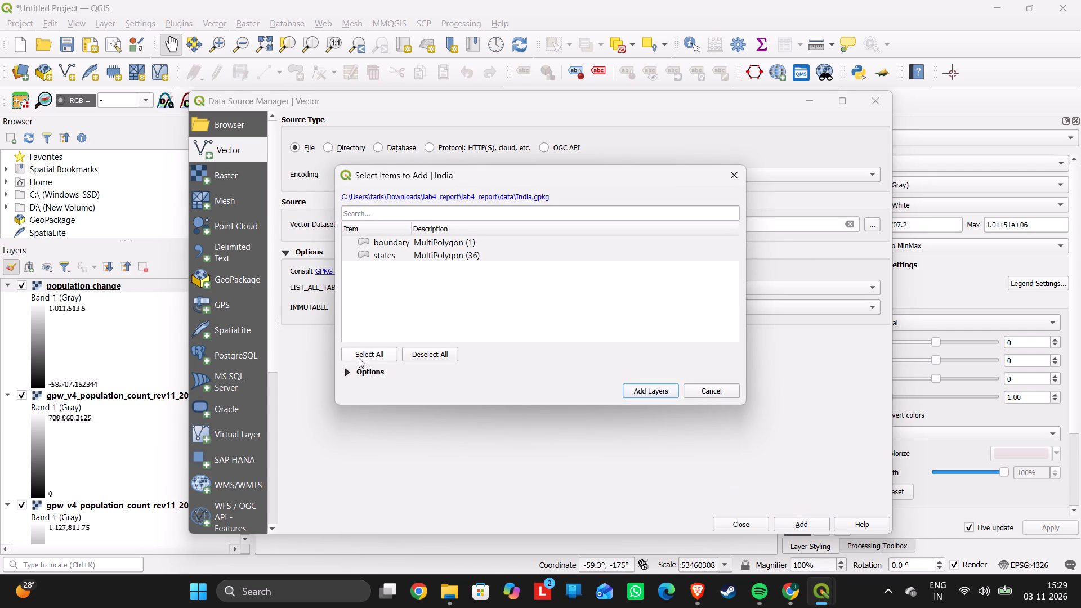
{"action": "left_click", "coordinate": [373, 351]}
{"action": "left_click", "coordinate": [636, 388]}
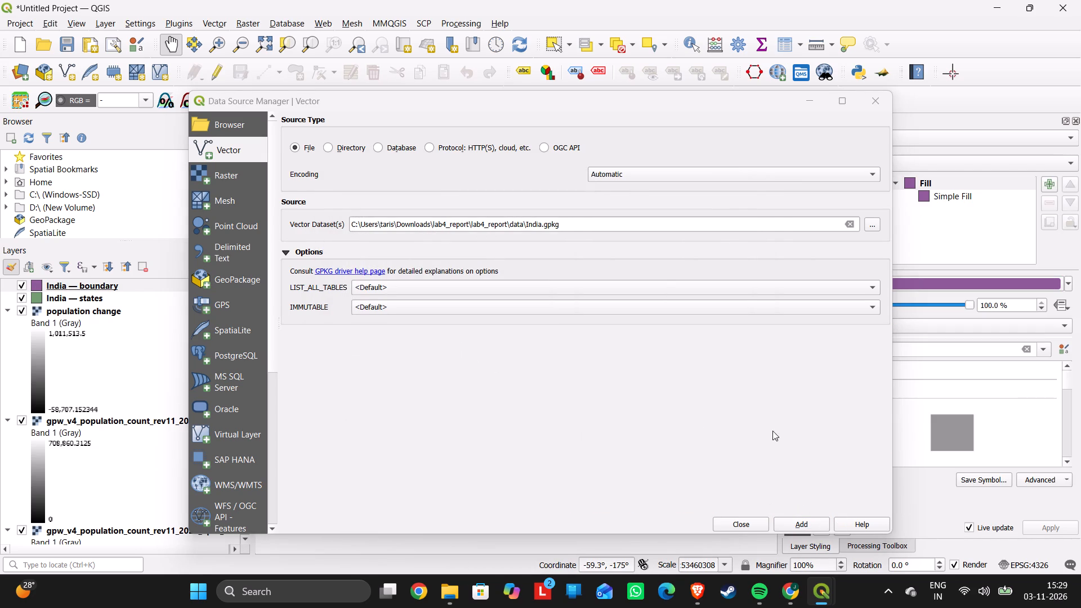
{"action": "left_click", "coordinate": [746, 529]}
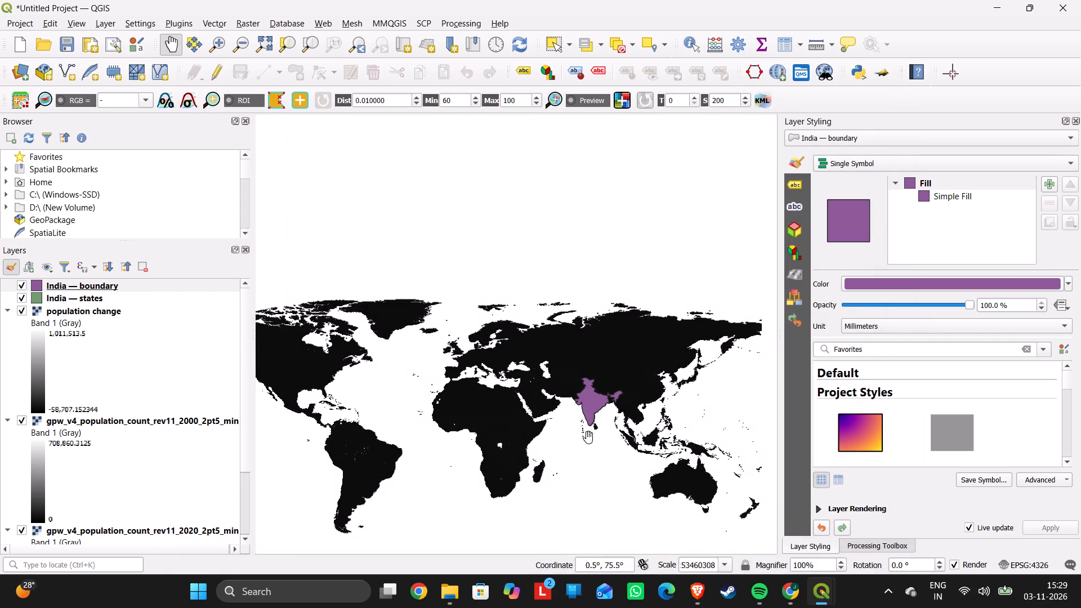
Open the Processing Toolbox and clear the old "clip" search term.
{"action": "scroll", "coordinate": [611, 430], "scroll_direction": "up", "scroll_amount": 16, "text": "ctrl"}
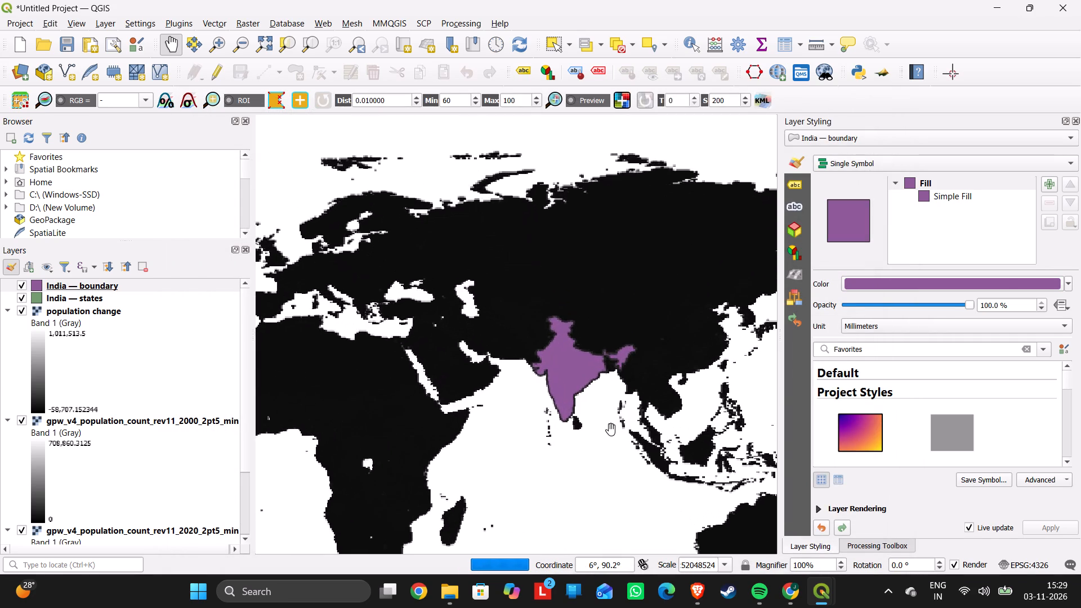
{"action": "scroll", "coordinate": [611, 430], "scroll_direction": "up", "scroll_amount": 14, "text": "ctrl"}
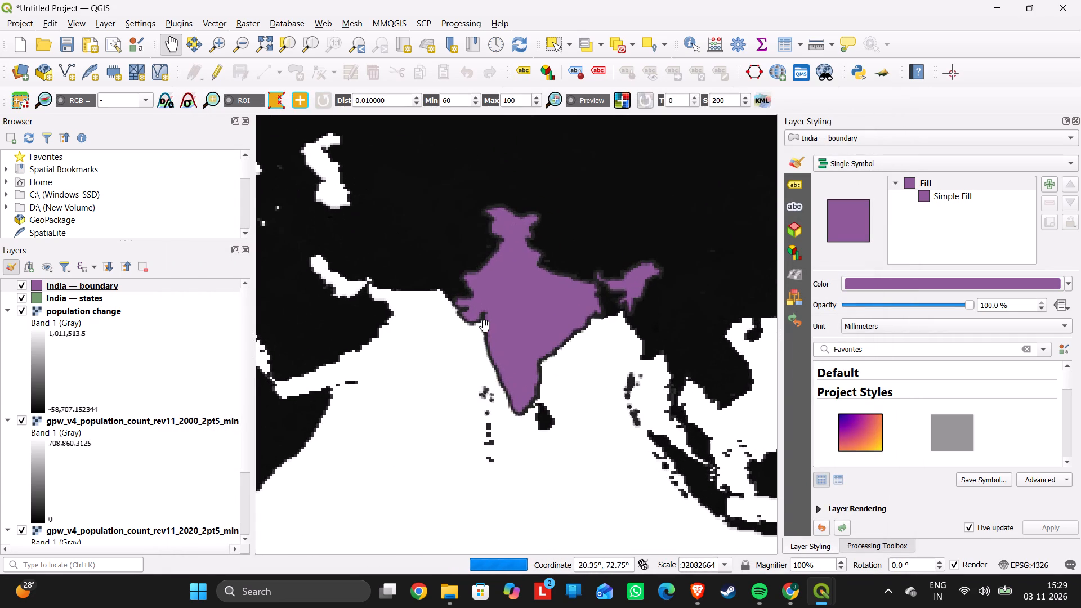
{"action": "left_click_drag", "start_coordinate": [485, 326], "coordinate": [531, 364]}
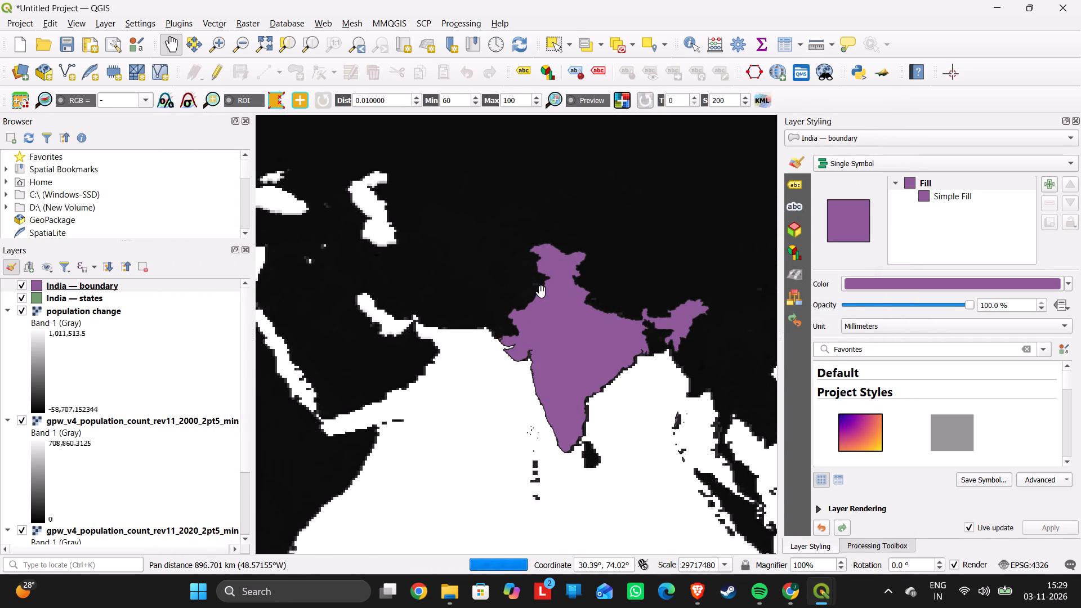
{"action": "scroll", "coordinate": [566, 348], "scroll_direction": "up", "scroll_amount": 5, "text": "ctrl"}
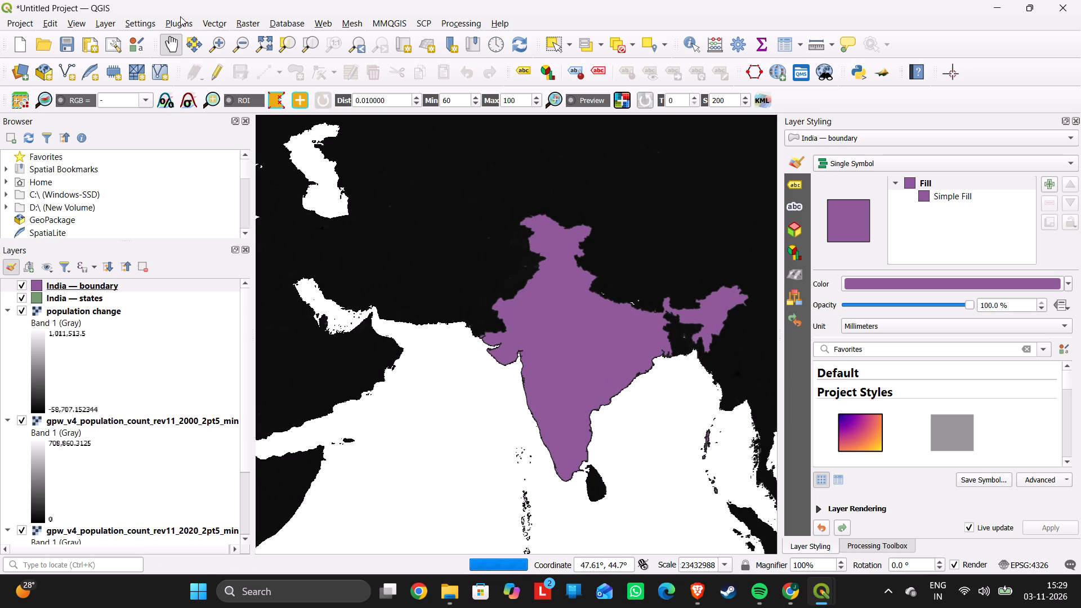
{"action": "left_click", "coordinate": [466, 25]}
{"action": "left_click", "coordinate": [479, 42]}
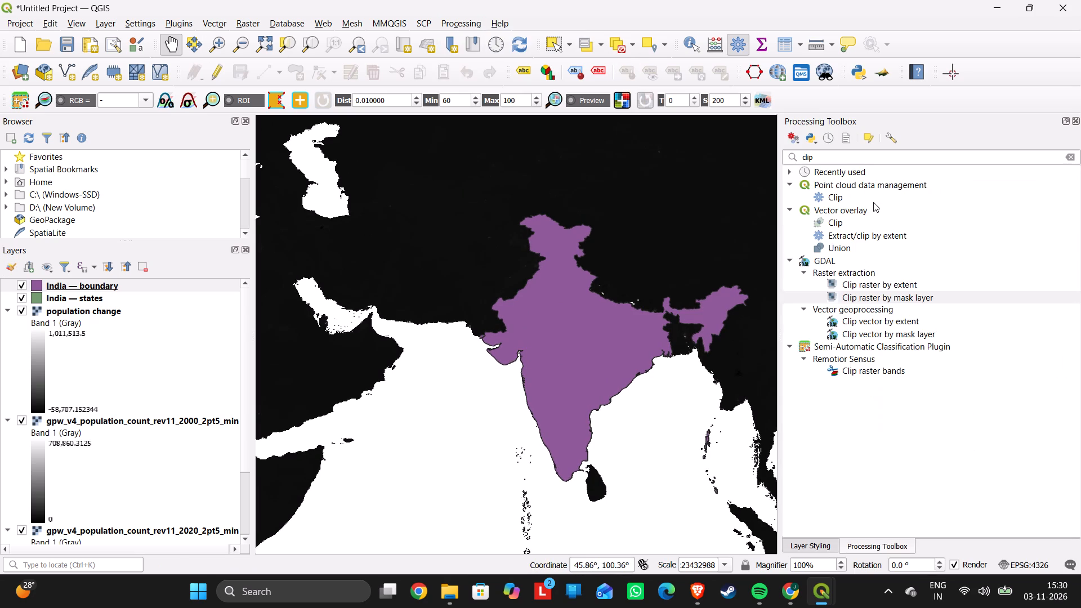
{"action": "left_click_drag", "start_coordinate": [828, 158], "coordinate": [796, 157]}
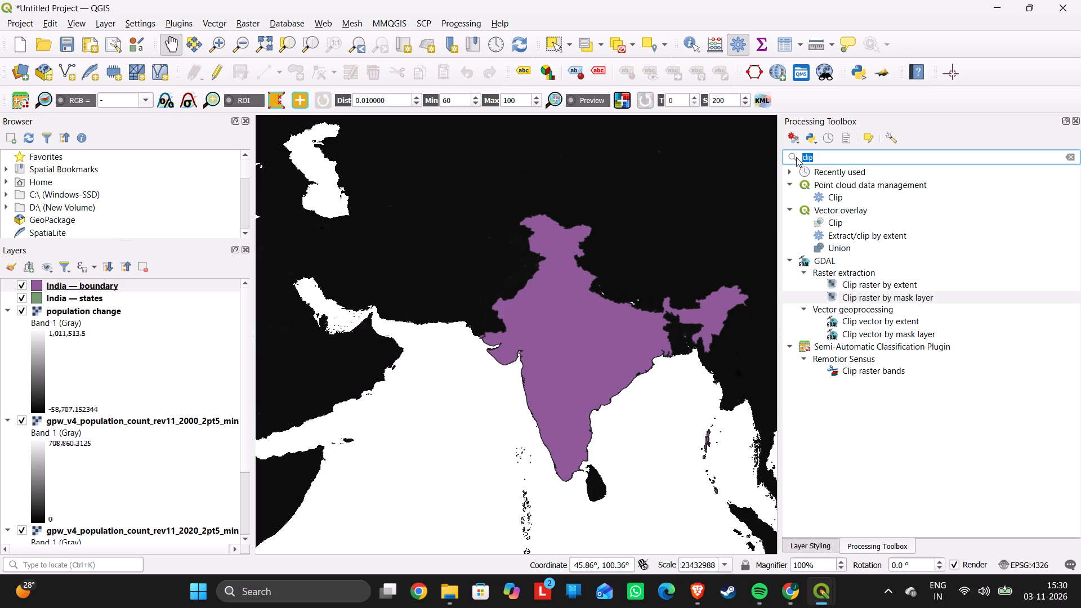
{"action": "key", "text": "BackSpace"}
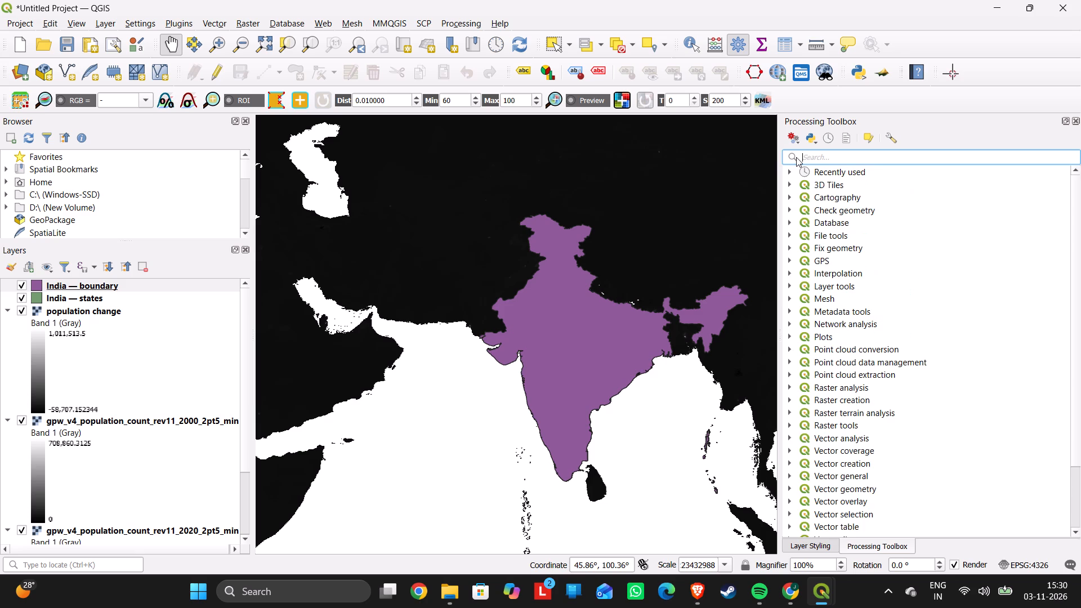
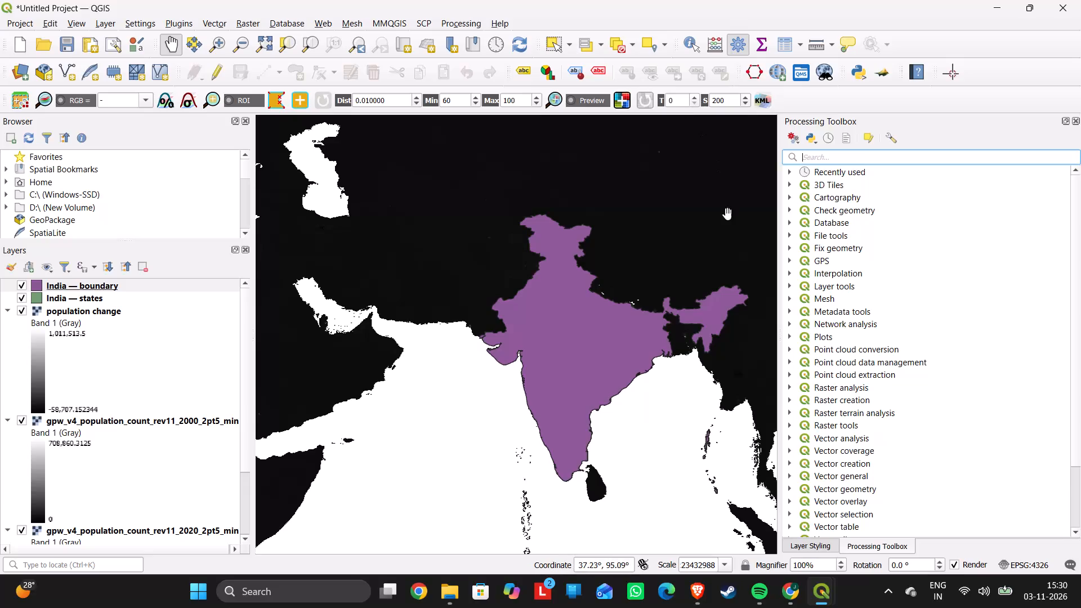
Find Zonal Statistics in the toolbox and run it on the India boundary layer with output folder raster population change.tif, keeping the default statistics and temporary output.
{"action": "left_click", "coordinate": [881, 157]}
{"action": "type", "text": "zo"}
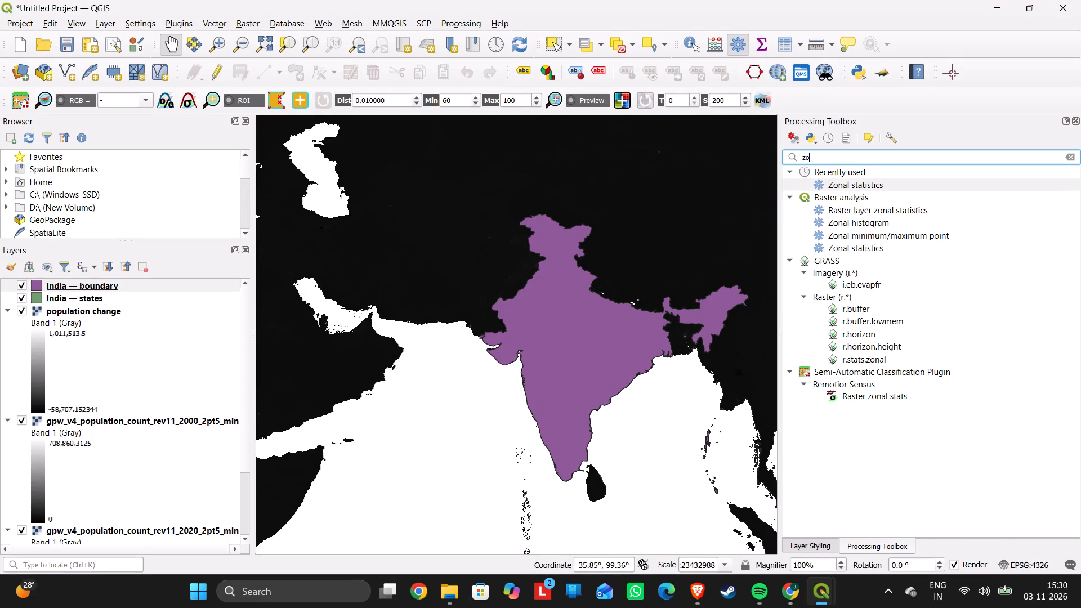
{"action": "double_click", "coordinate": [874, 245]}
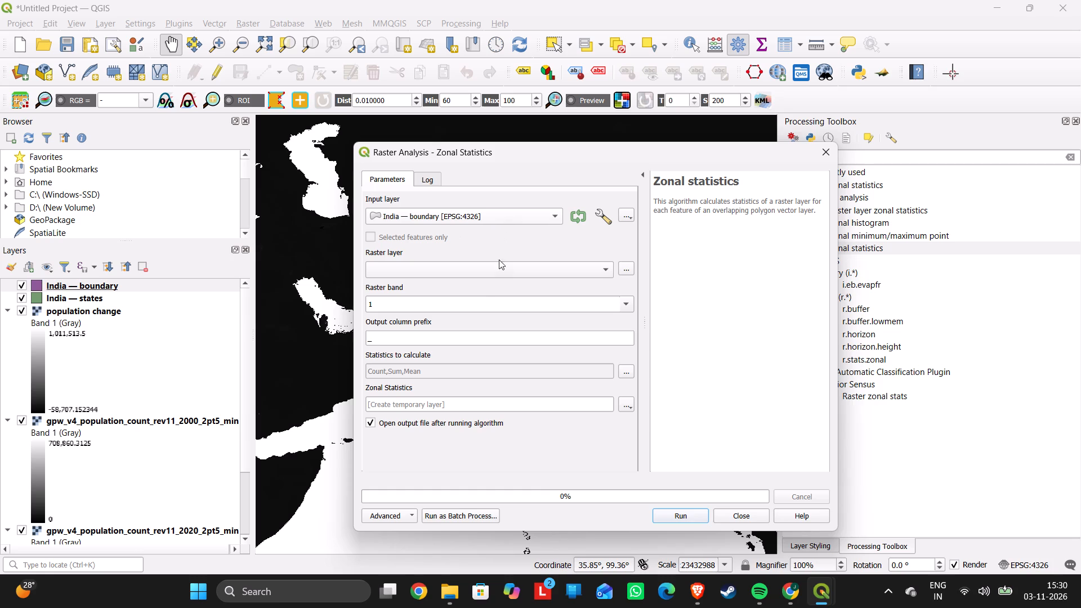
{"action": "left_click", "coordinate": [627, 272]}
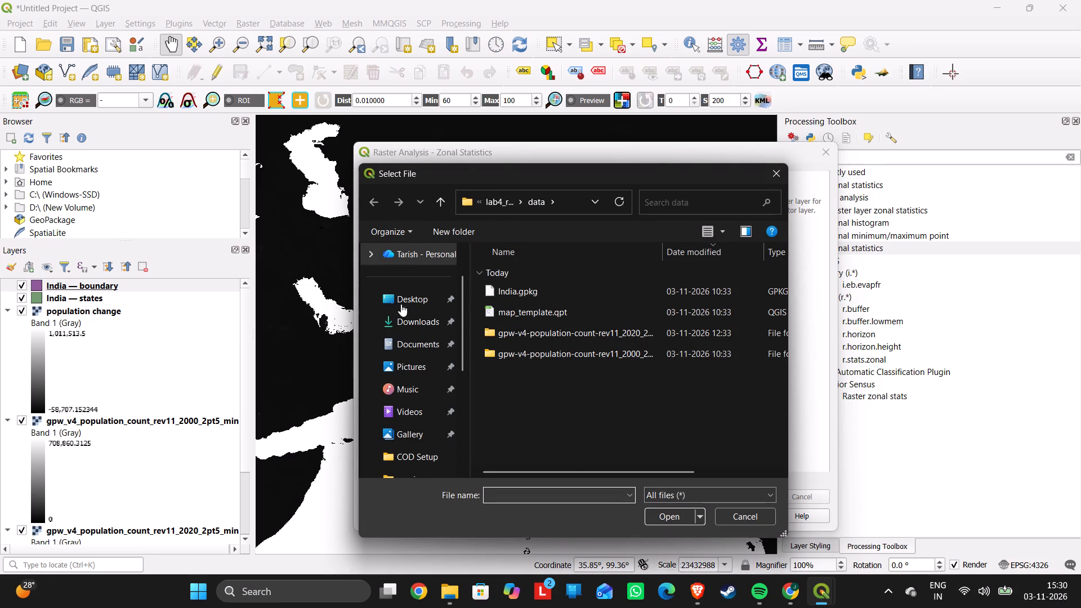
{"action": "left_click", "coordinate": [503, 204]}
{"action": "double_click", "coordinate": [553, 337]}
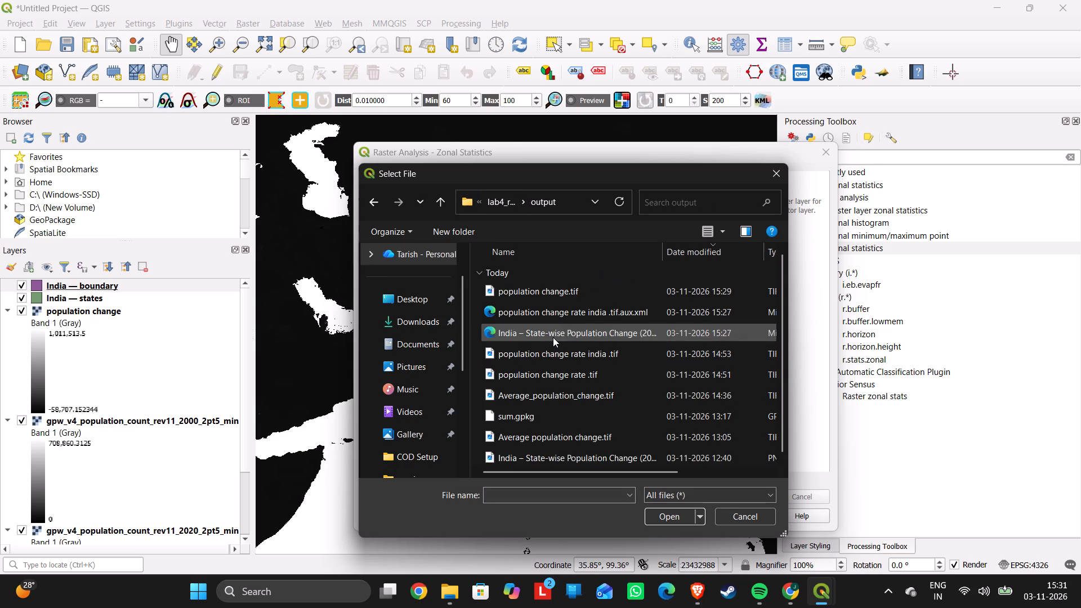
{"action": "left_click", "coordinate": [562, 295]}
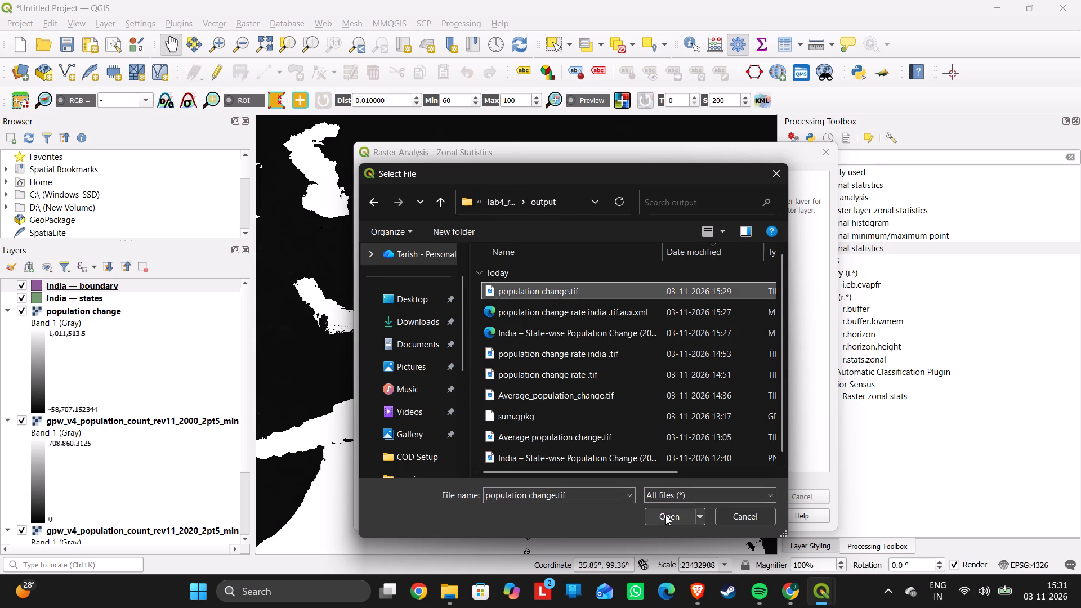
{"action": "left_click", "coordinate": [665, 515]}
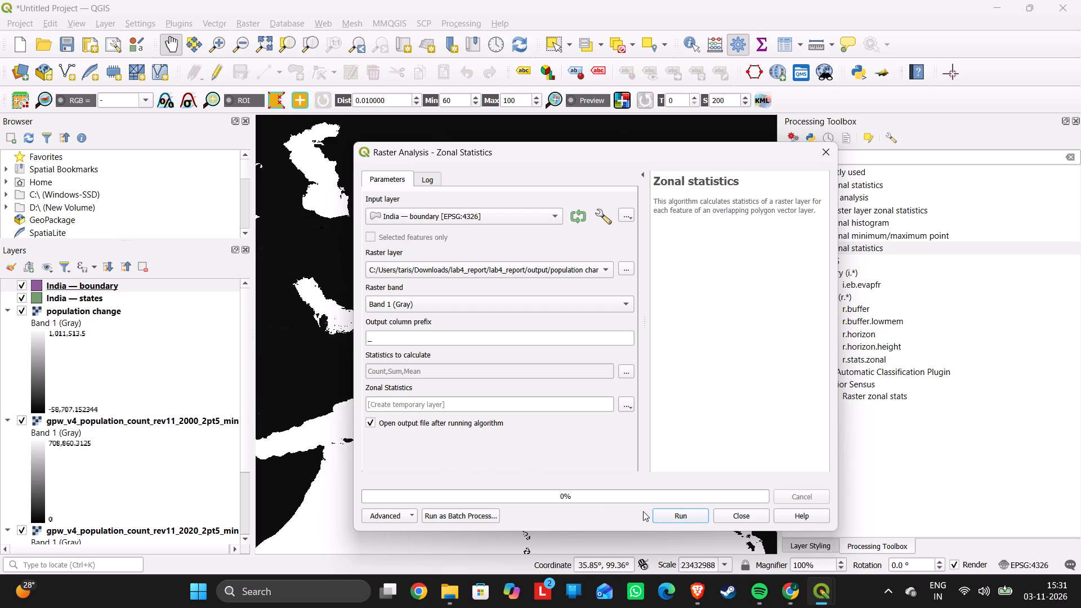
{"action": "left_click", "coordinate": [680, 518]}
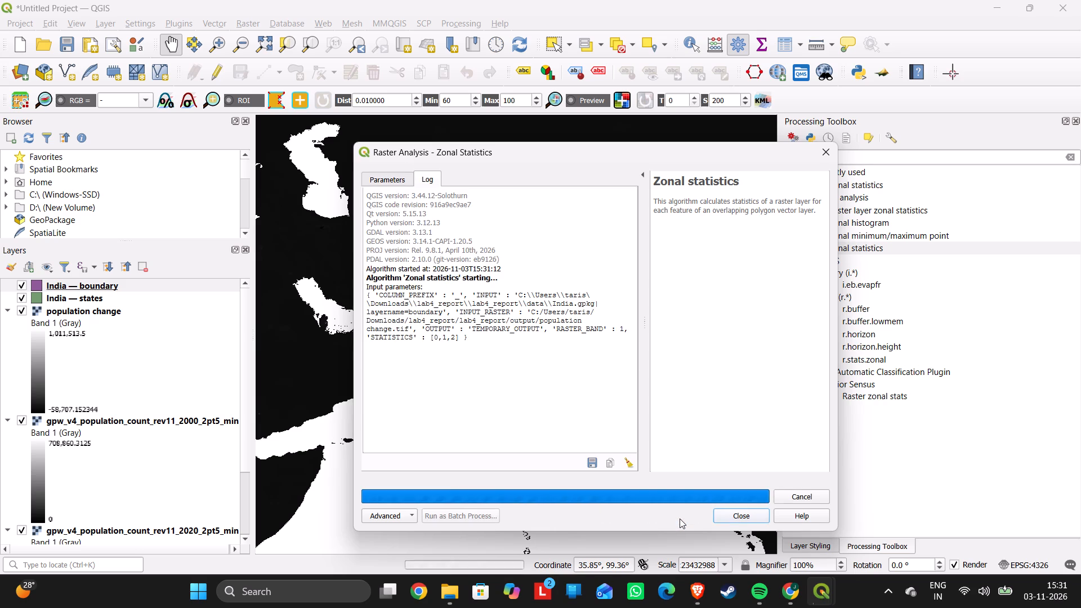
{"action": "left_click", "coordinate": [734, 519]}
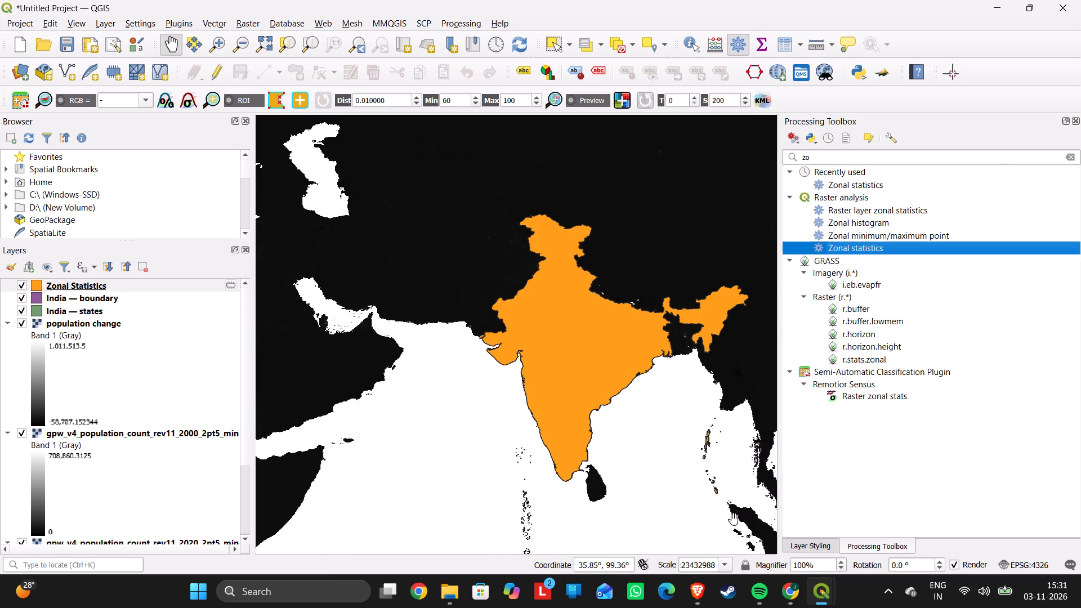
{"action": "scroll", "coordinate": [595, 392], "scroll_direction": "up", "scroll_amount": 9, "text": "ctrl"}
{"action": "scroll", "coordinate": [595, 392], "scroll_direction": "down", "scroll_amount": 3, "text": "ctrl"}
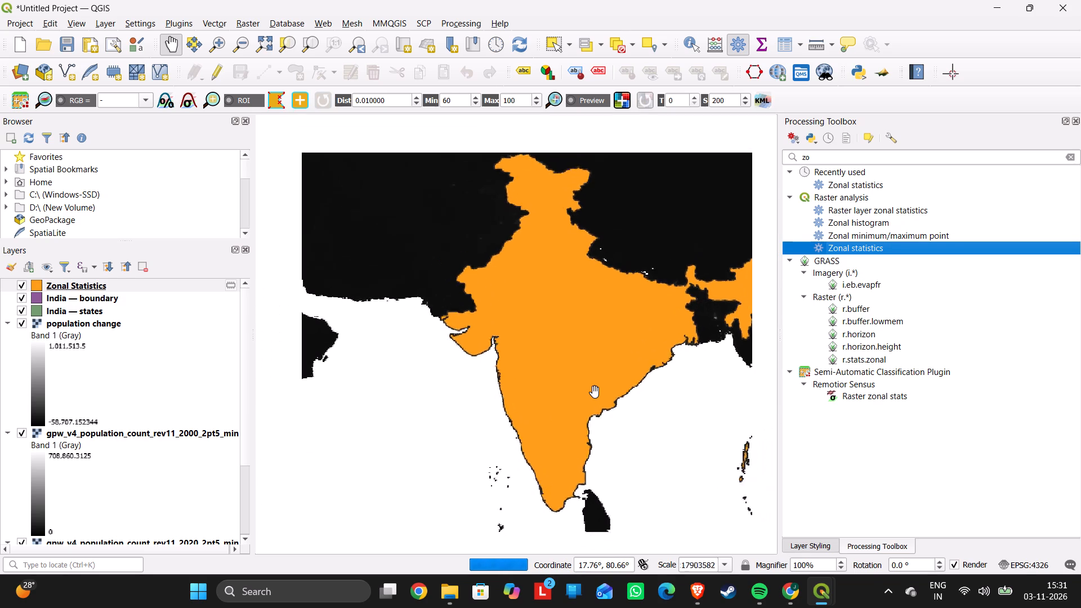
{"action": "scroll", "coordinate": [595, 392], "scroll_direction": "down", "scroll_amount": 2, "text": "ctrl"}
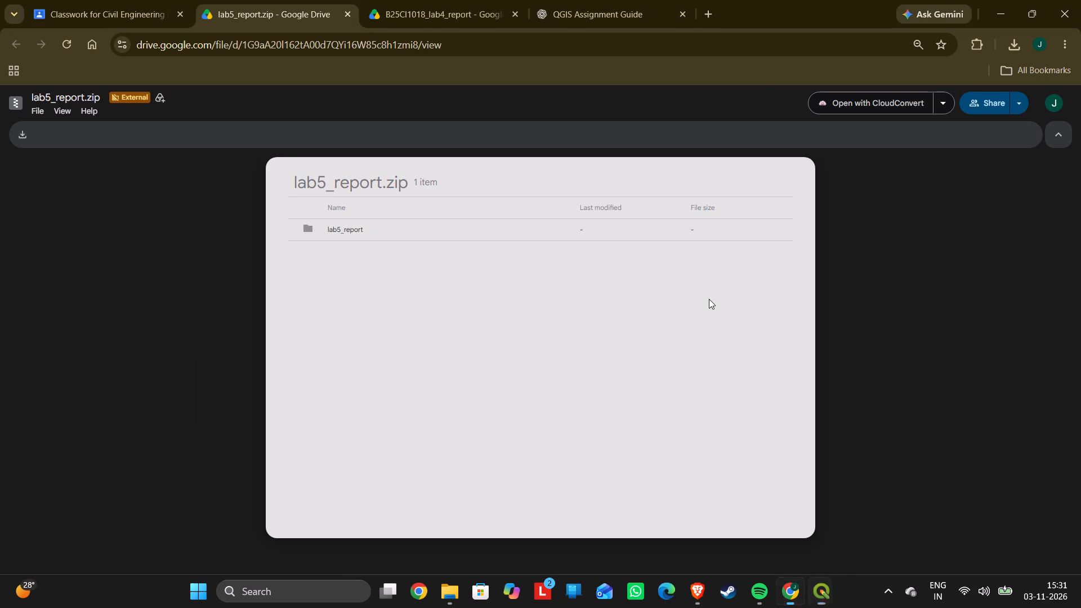
{"action": "left_click", "coordinate": [635, 19]}
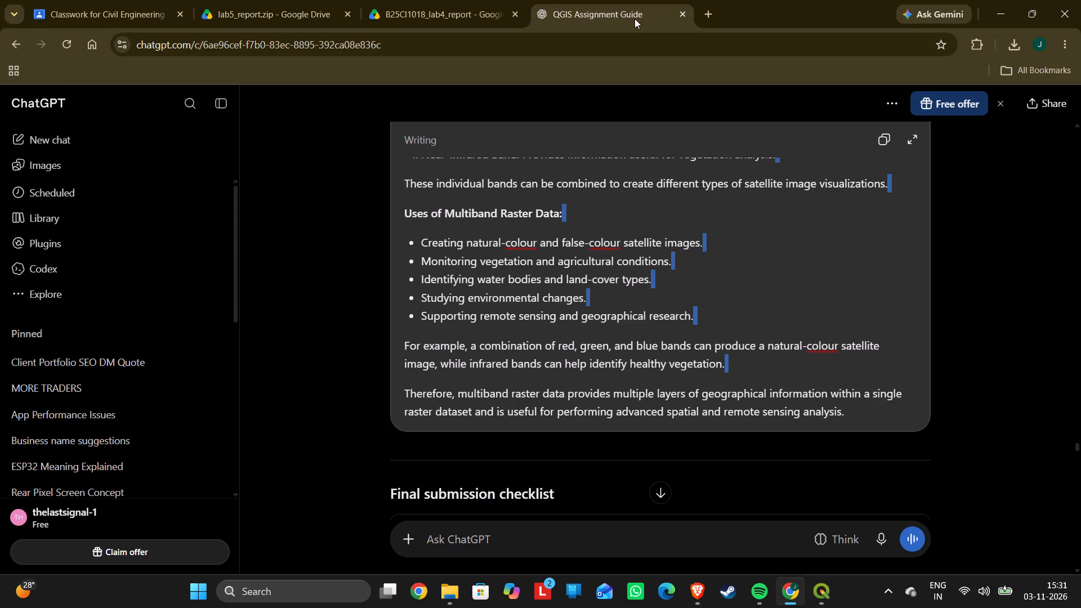
{"action": "scroll", "coordinate": [582, 288], "scroll_direction": "up", "scroll_amount": 4}
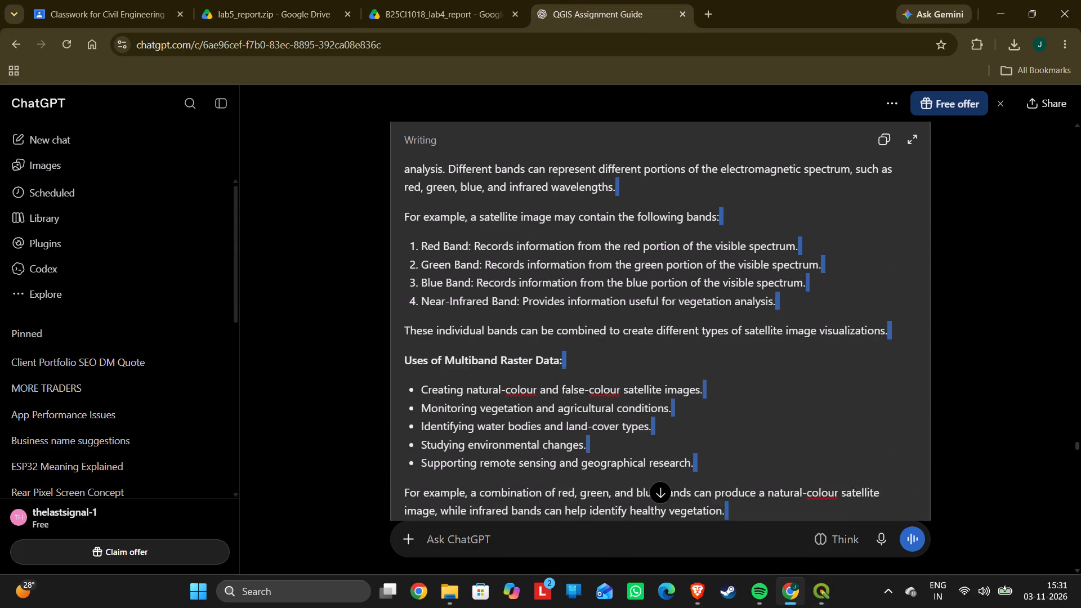
{"action": "scroll", "coordinate": [582, 288], "scroll_direction": "up", "scroll_amount": 4}
{"action": "scroll", "coordinate": [582, 288], "scroll_direction": "up", "scroll_amount": 20}
{"action": "scroll", "coordinate": [582, 288], "scroll_direction": "up", "scroll_amount": 3}
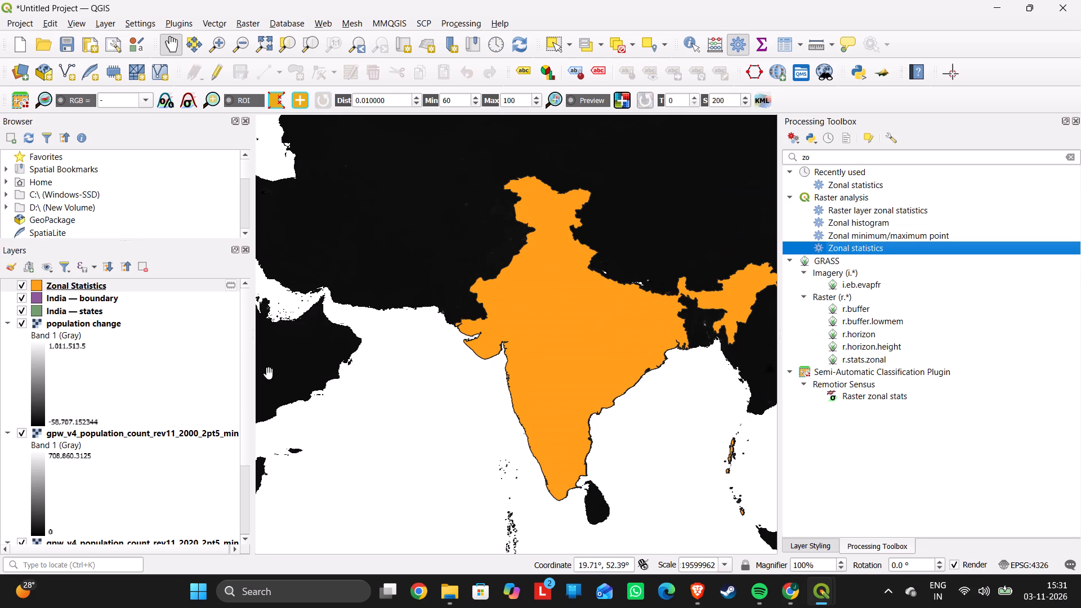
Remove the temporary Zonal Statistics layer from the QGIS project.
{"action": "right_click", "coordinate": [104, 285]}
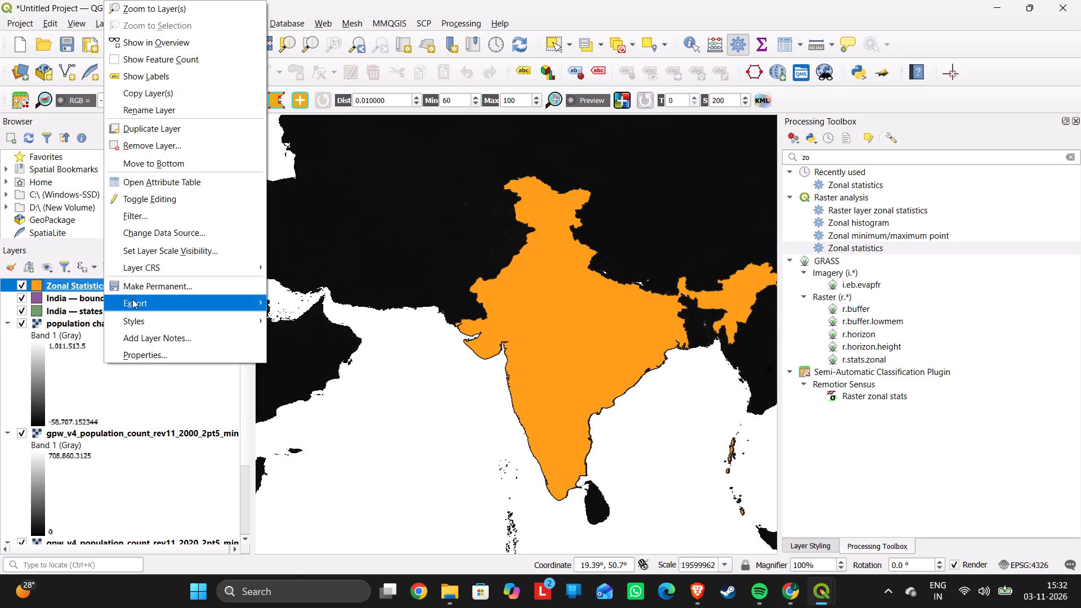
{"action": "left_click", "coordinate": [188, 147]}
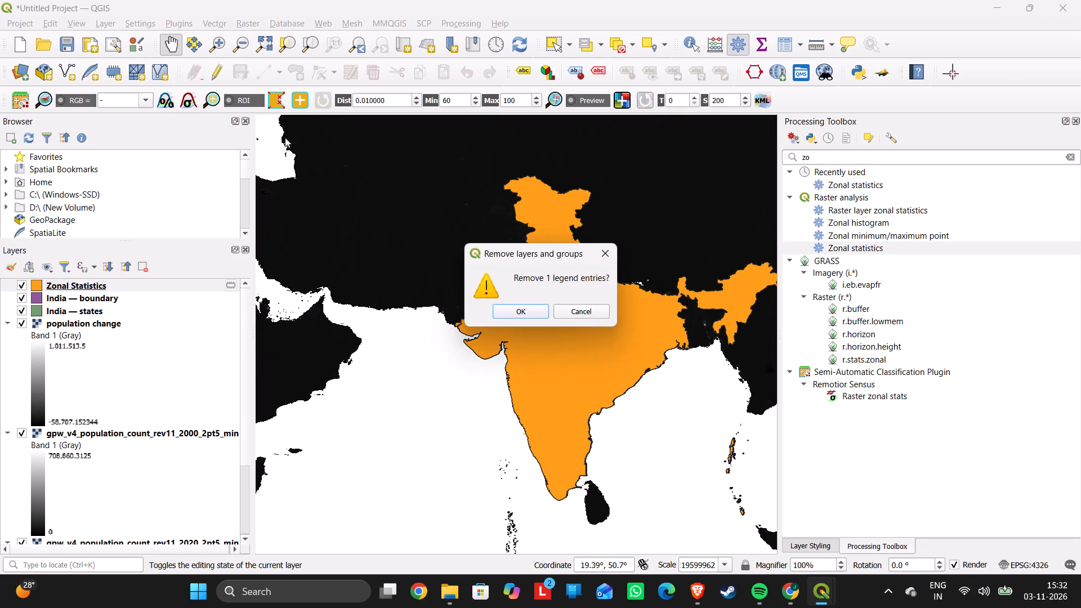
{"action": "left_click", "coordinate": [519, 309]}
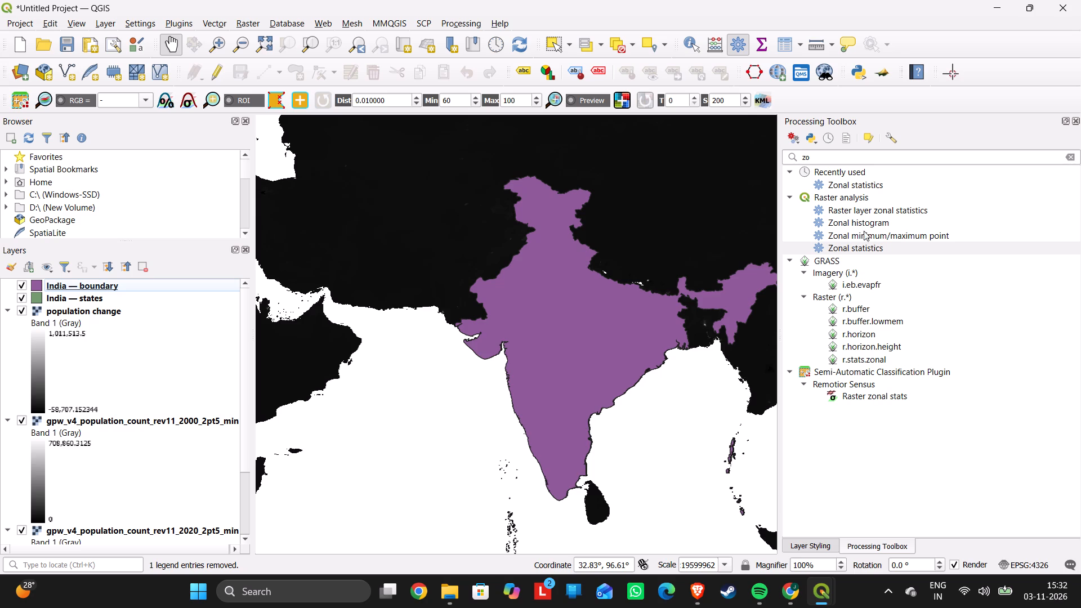
Run Zonal Statistics on the India boundary layer with population change.tif from the output folder, keeping Count, Sum, Mean and the temporary output.
{"action": "double_click", "coordinate": [860, 248]}
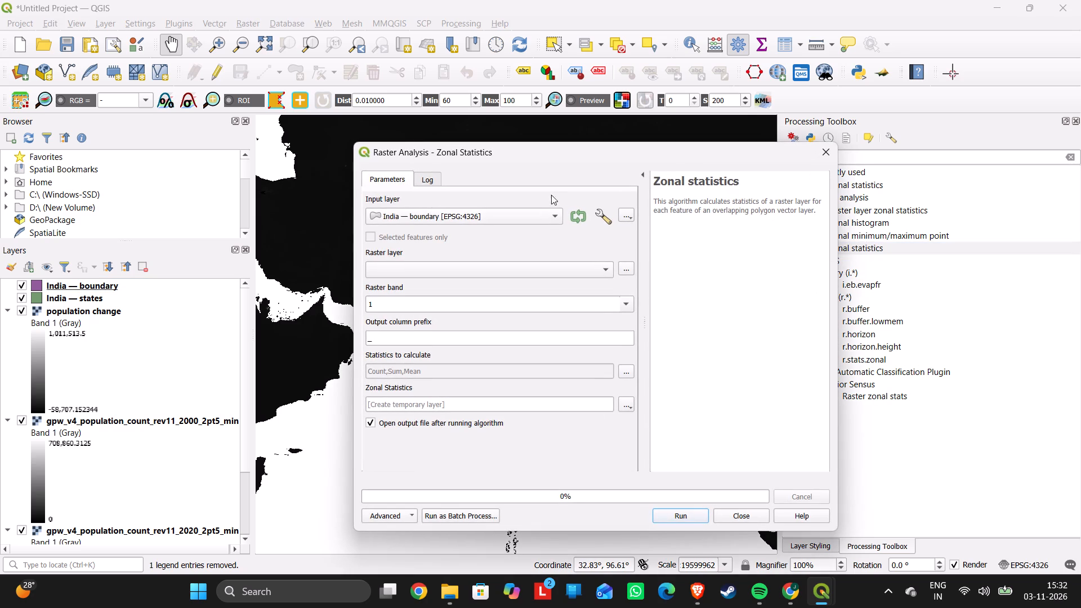
{"action": "left_click", "coordinate": [624, 270]}
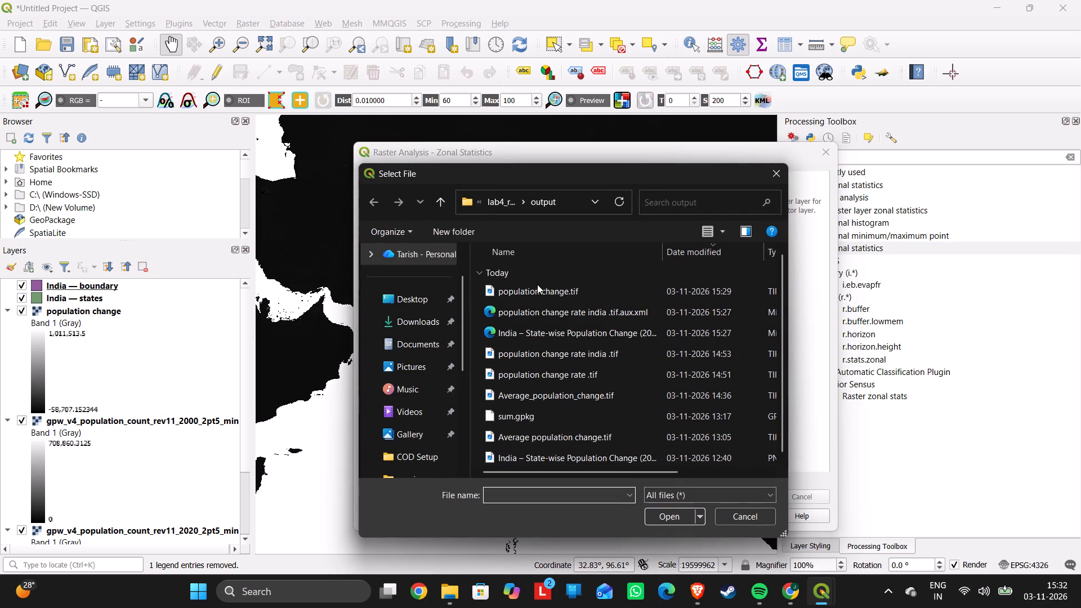
{"action": "left_click", "coordinate": [537, 288]}
{"action": "left_click", "coordinate": [678, 515]}
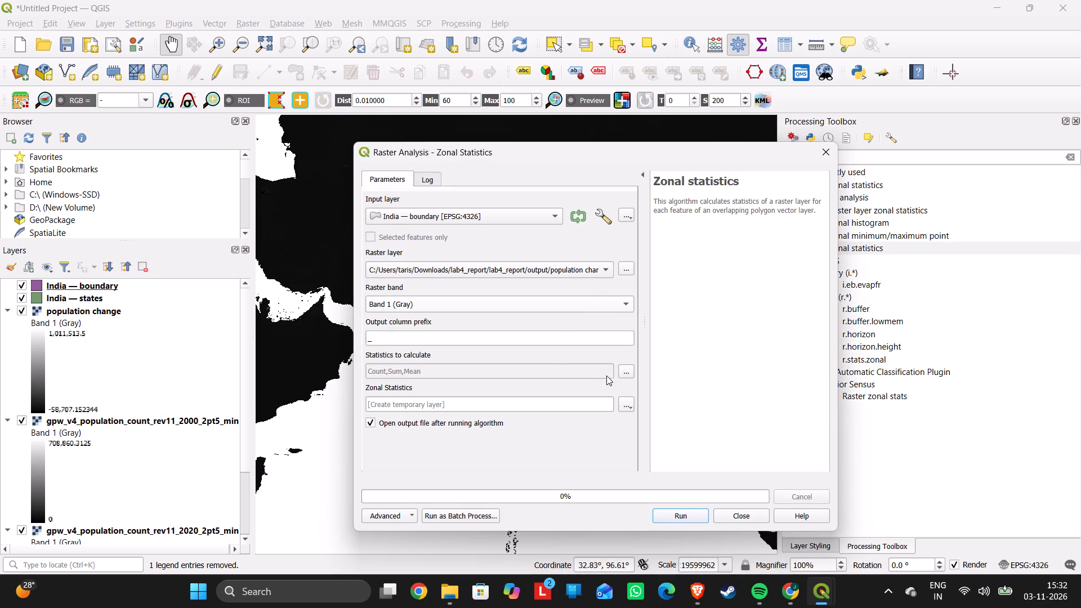
{"action": "left_click", "coordinate": [626, 373]}
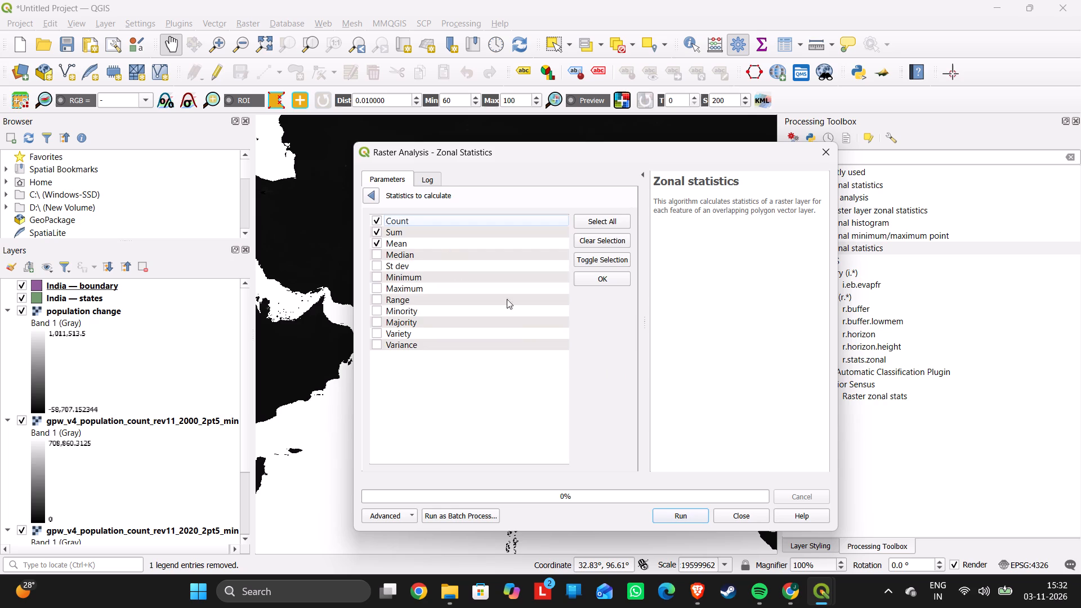
{"action": "left_click", "coordinate": [603, 280]}
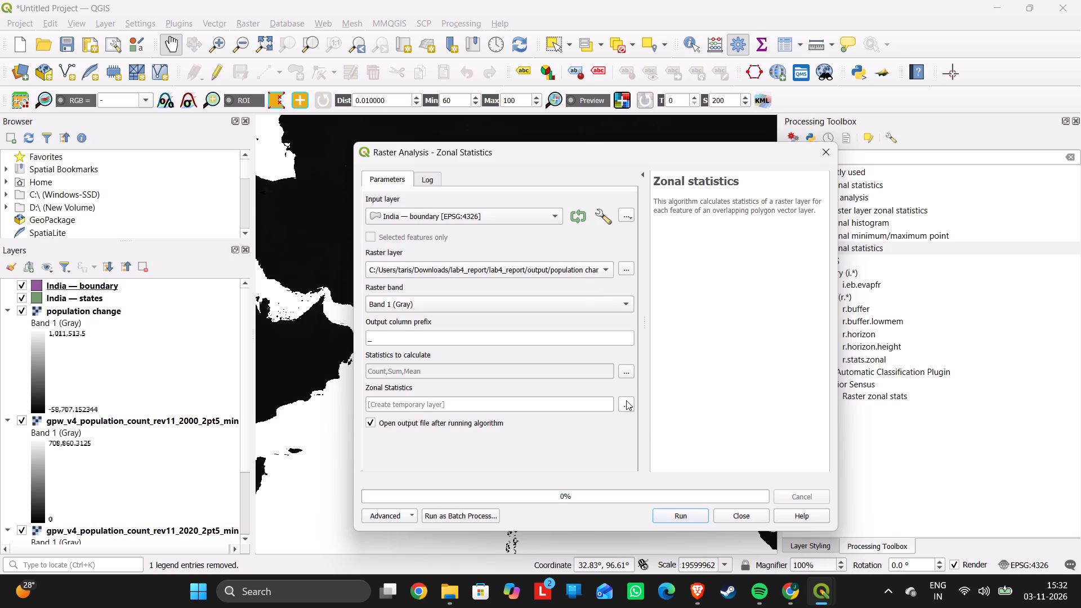
{"action": "left_click", "coordinate": [680, 520]}
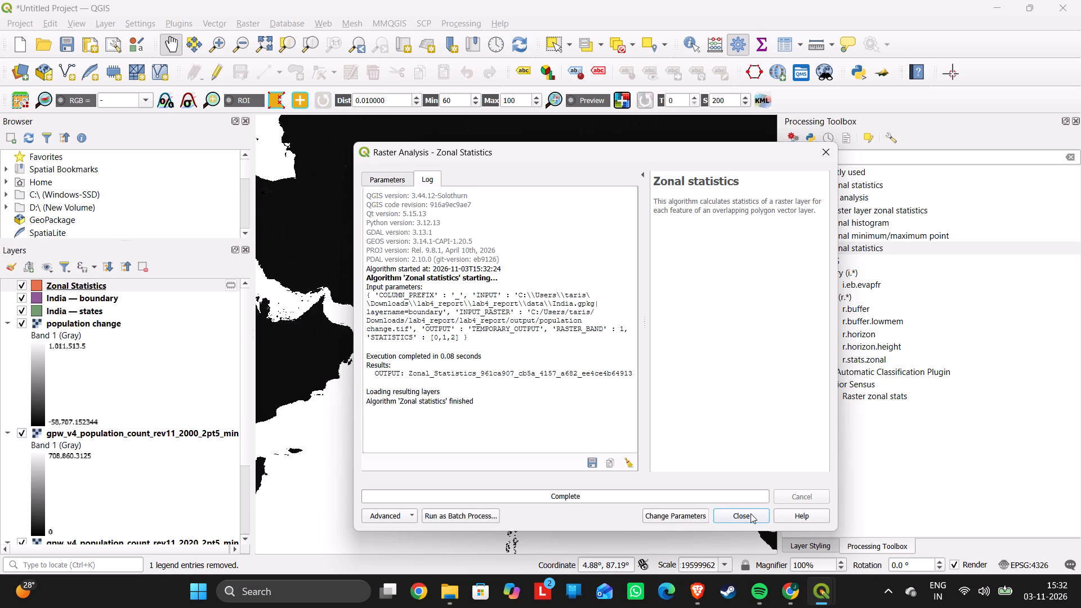
{"action": "left_click", "coordinate": [751, 515]}
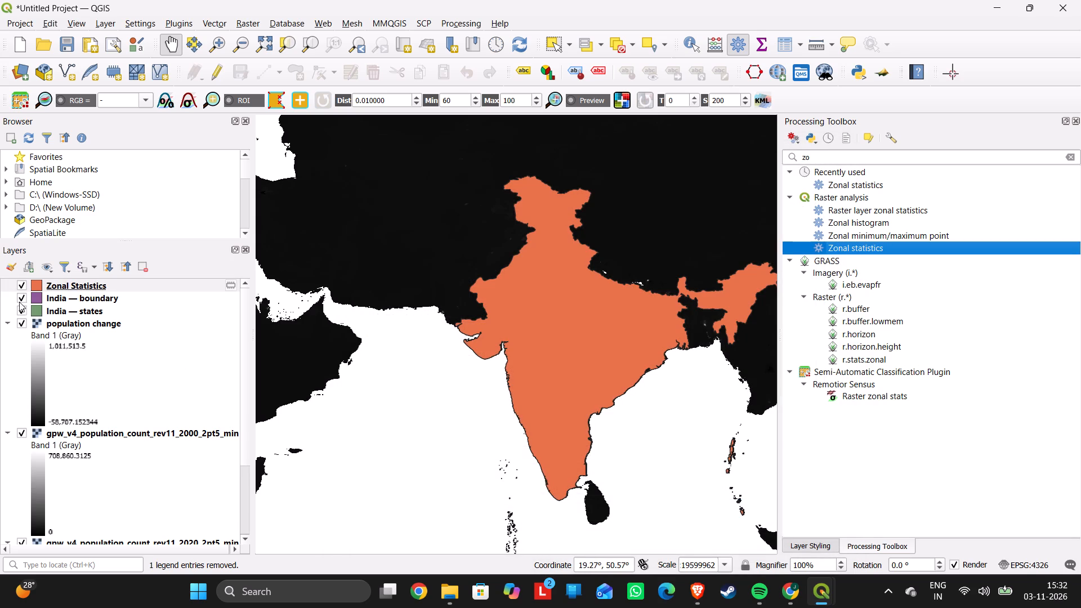
Reorder the layers so India states is at the top, followed by Zonal Statistics and India boundary.
{"action": "left_click_drag", "start_coordinate": [60, 311], "coordinate": [72, 292]}
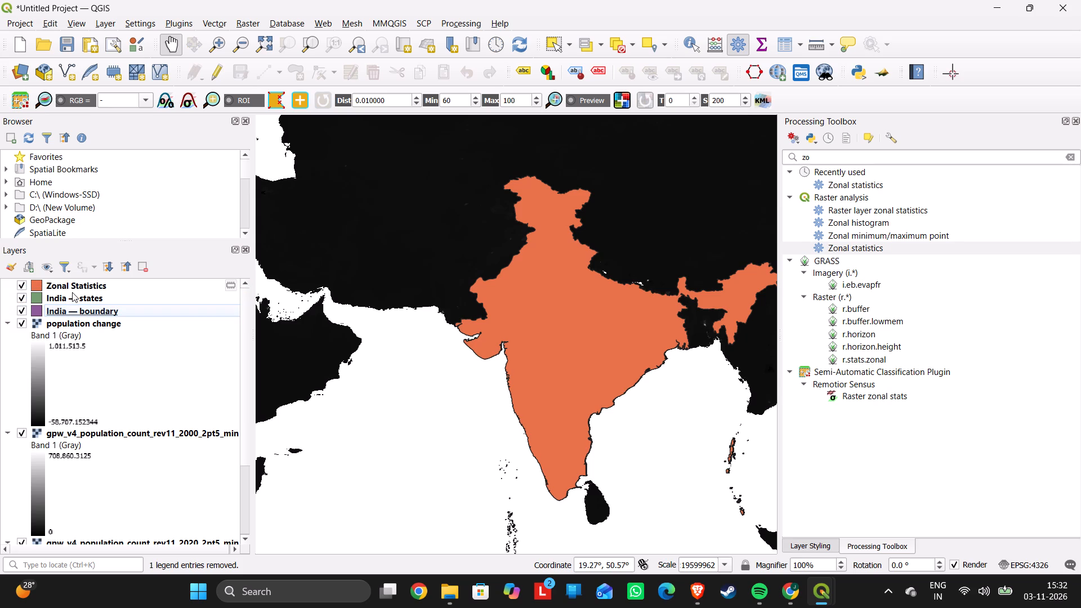
{"action": "left_click_drag", "start_coordinate": [71, 296], "coordinate": [74, 283]}
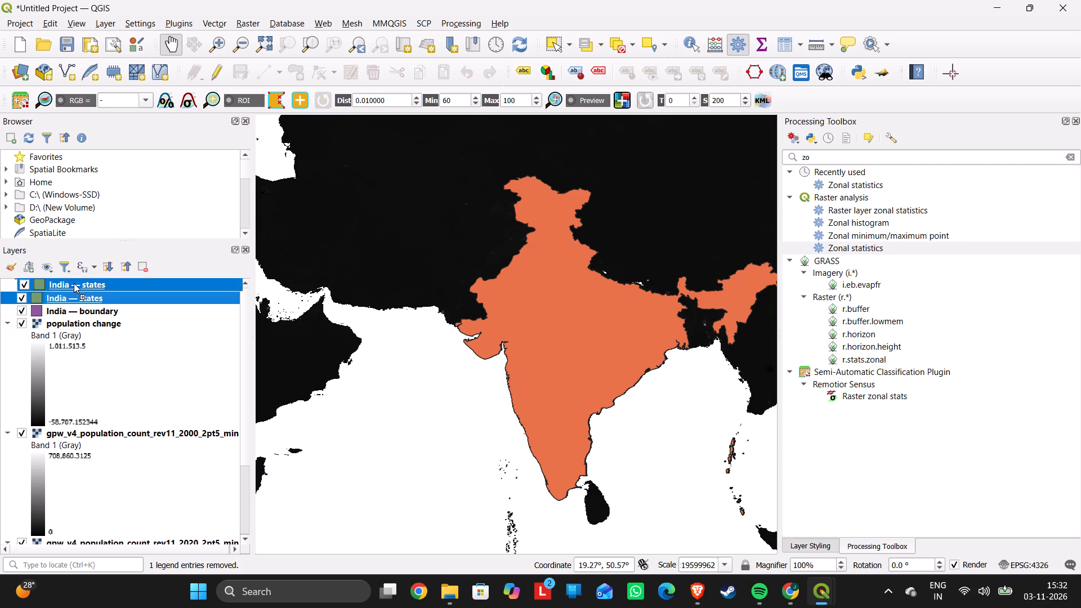
{"action": "left_click_drag", "start_coordinate": [74, 283], "coordinate": [75, 283]}
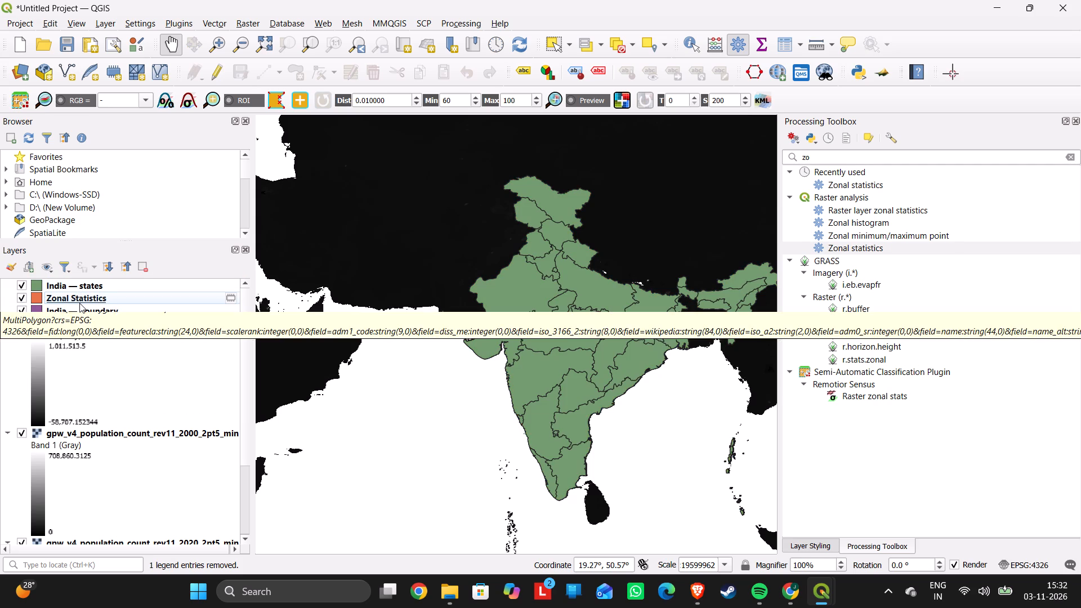
{"action": "left_click_drag", "start_coordinate": [79, 303], "coordinate": [82, 284]}
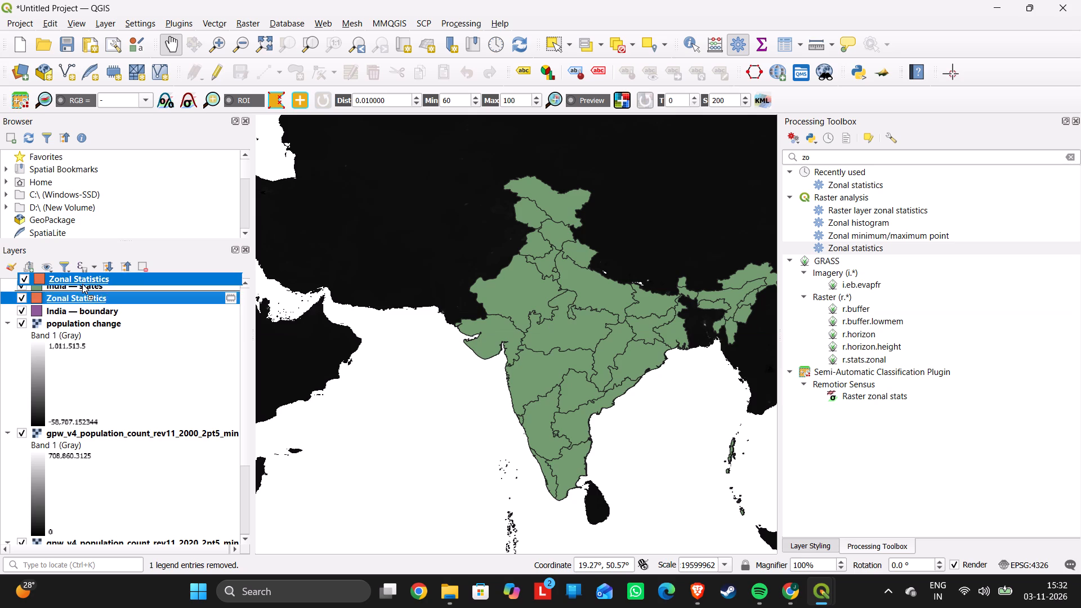
{"action": "left_click_drag", "start_coordinate": [82, 284], "coordinate": [86, 298]}
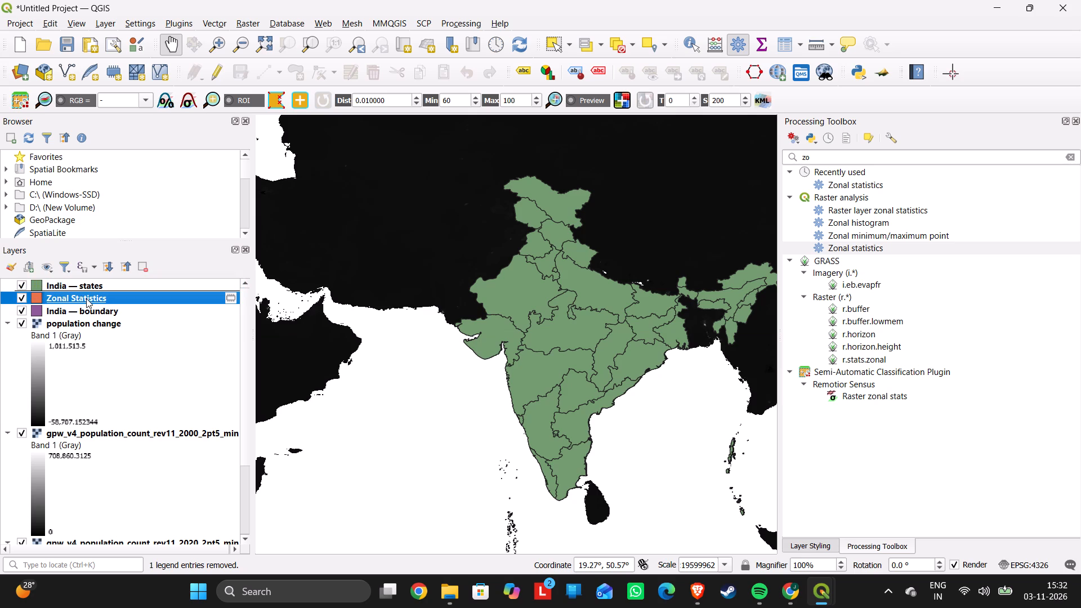
{"action": "right_click", "coordinate": [86, 298]}
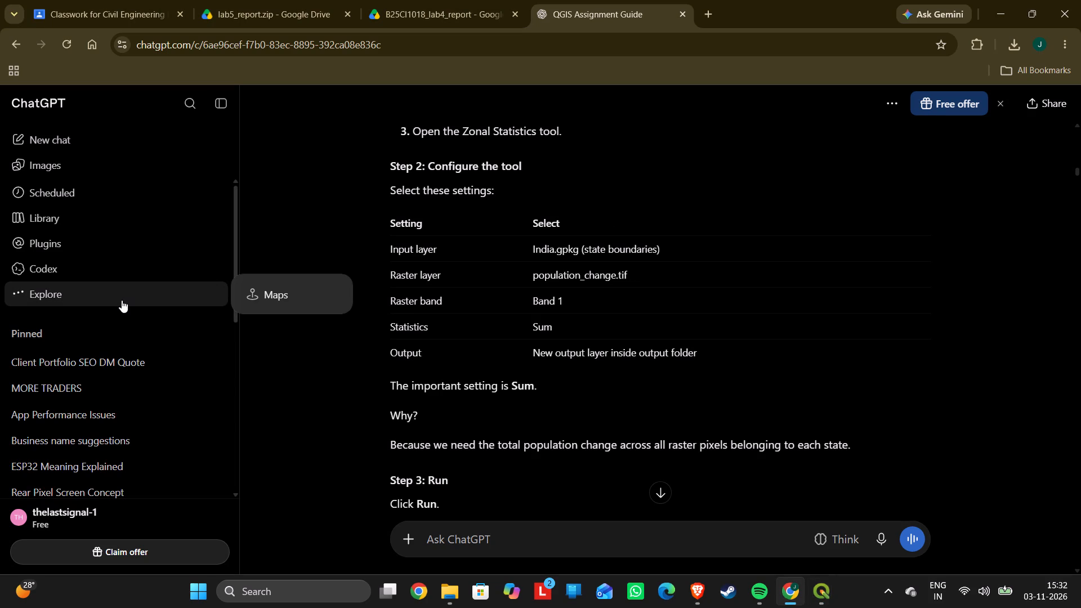
Switch to Chrome and read the ChatGPT guide's sections on checking the zonal results and styling the final map.
{"action": "scroll", "coordinate": [407, 432], "scroll_direction": "down", "scroll_amount": 1}
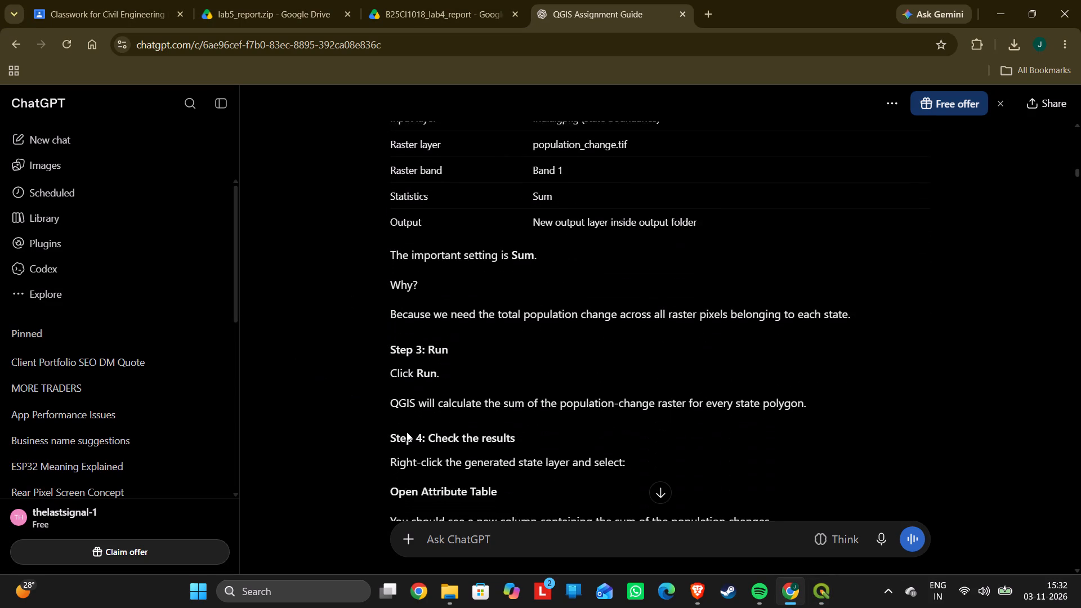
{"action": "scroll", "coordinate": [407, 432], "scroll_direction": "down", "scroll_amount": 1}
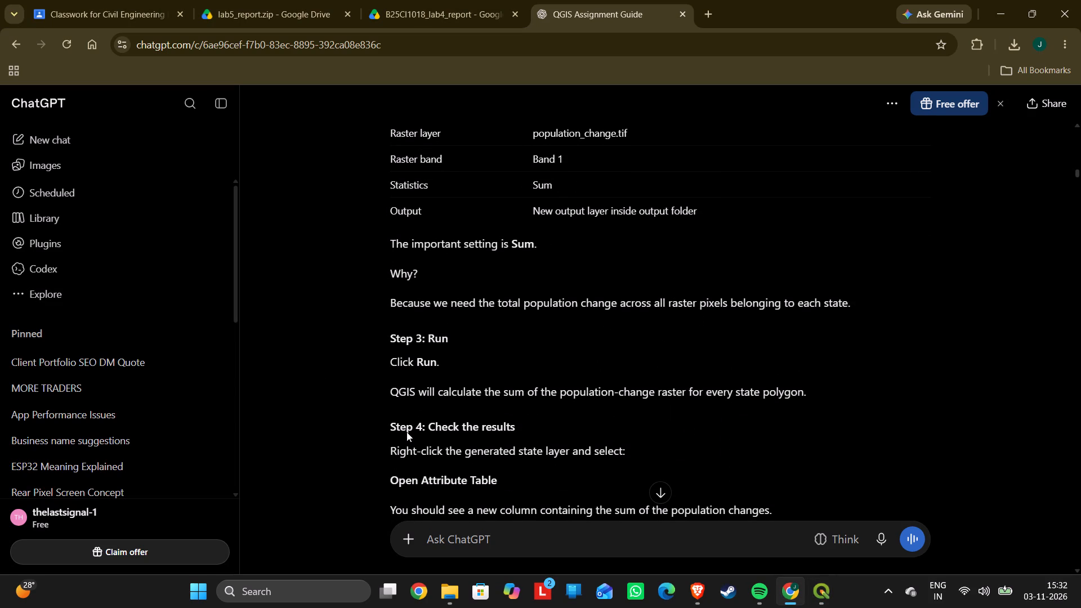
{"action": "scroll", "coordinate": [407, 432], "scroll_direction": "down", "scroll_amount": 1}
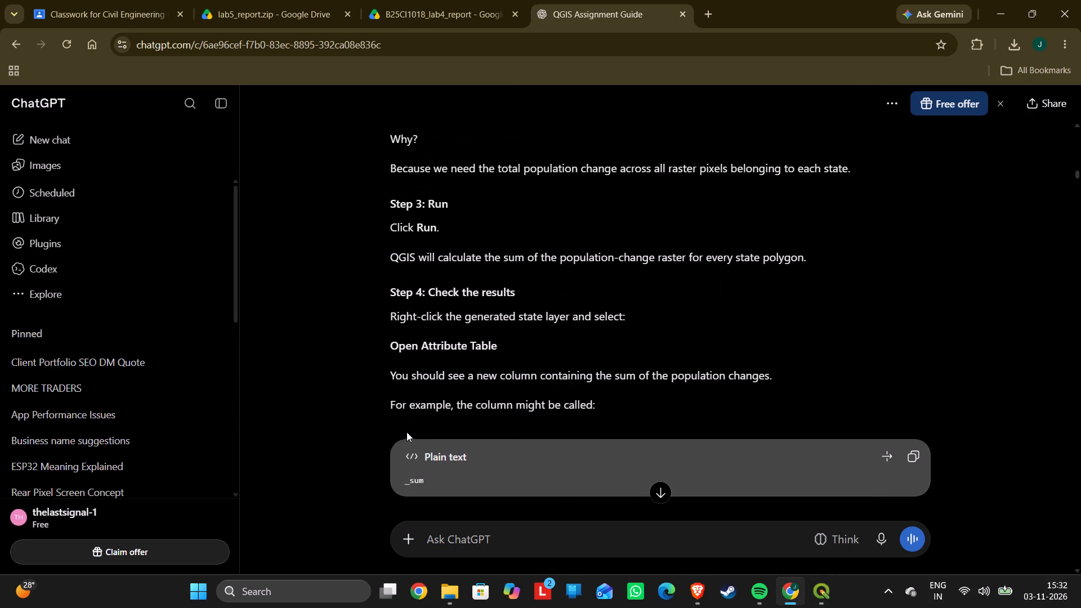
{"action": "scroll", "coordinate": [407, 432], "scroll_direction": "down", "scroll_amount": 1}
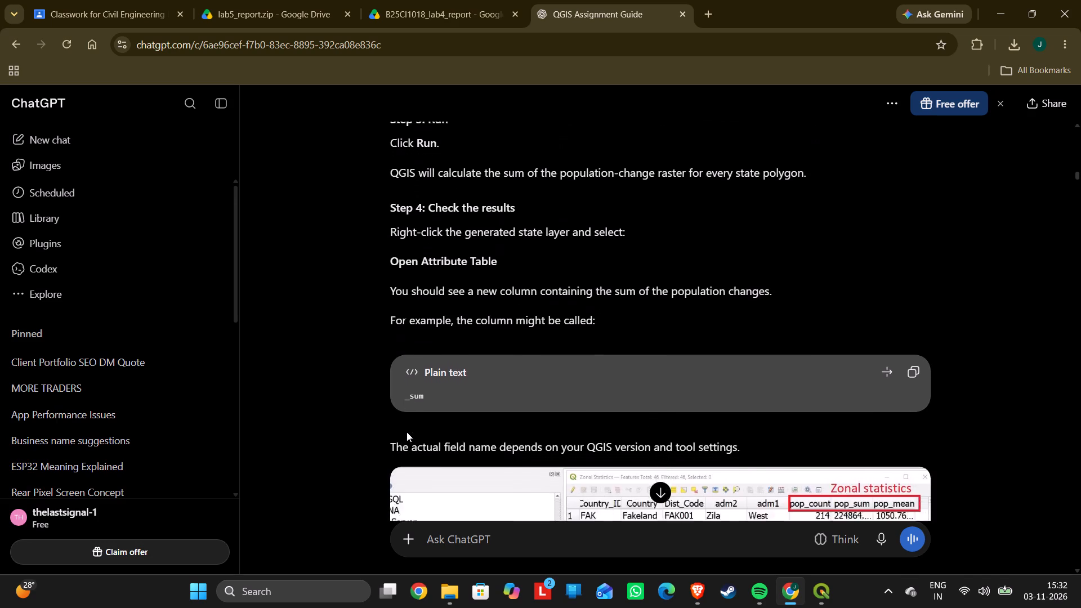
{"action": "scroll", "coordinate": [407, 432], "scroll_direction": "down", "scroll_amount": 4}
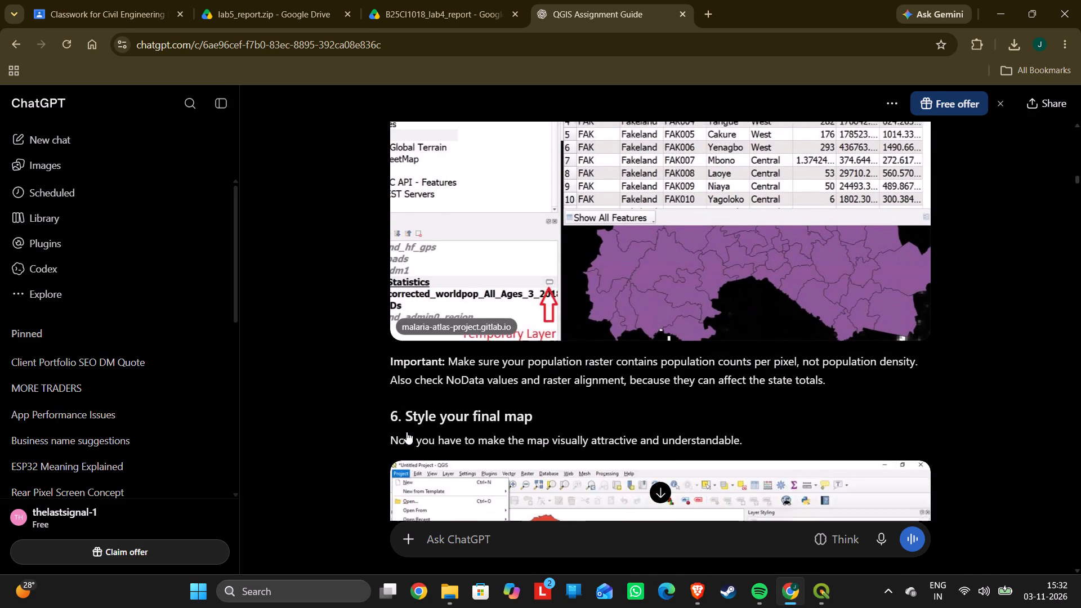
{"action": "scroll", "coordinate": [407, 432], "scroll_direction": "down", "scroll_amount": 1}
{"action": "scroll", "coordinate": [407, 432], "scroll_direction": "right", "scroll_amount": 2}
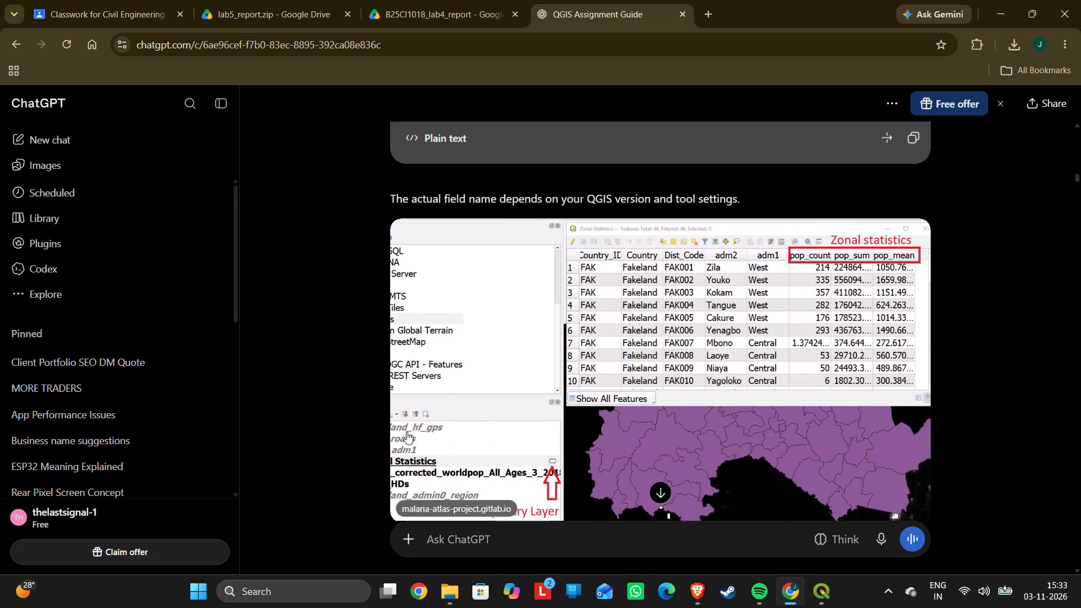
{"action": "scroll", "coordinate": [407, 432], "scroll_direction": "right", "scroll_amount": 2}
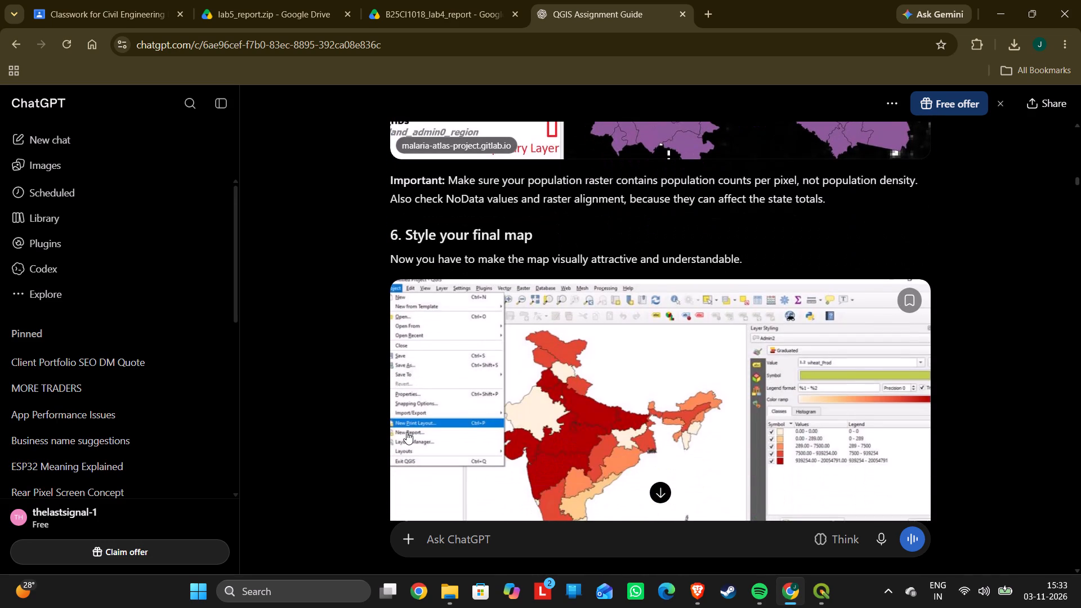
{"action": "scroll", "coordinate": [407, 432], "scroll_direction": "down", "scroll_amount": 2}
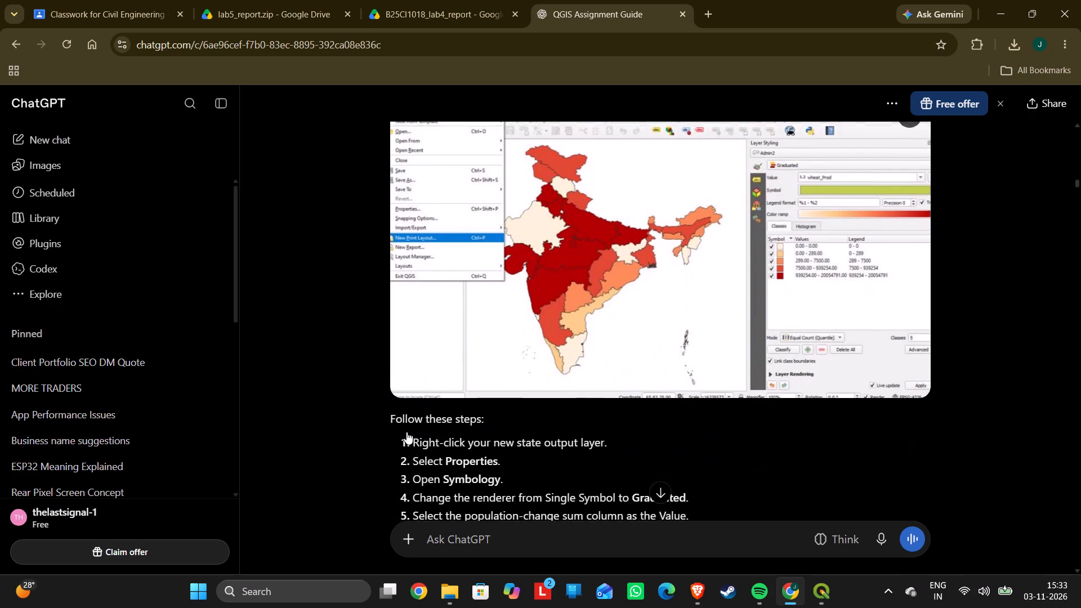
{"action": "scroll", "coordinate": [407, 432], "scroll_direction": "down", "scroll_amount": 2}
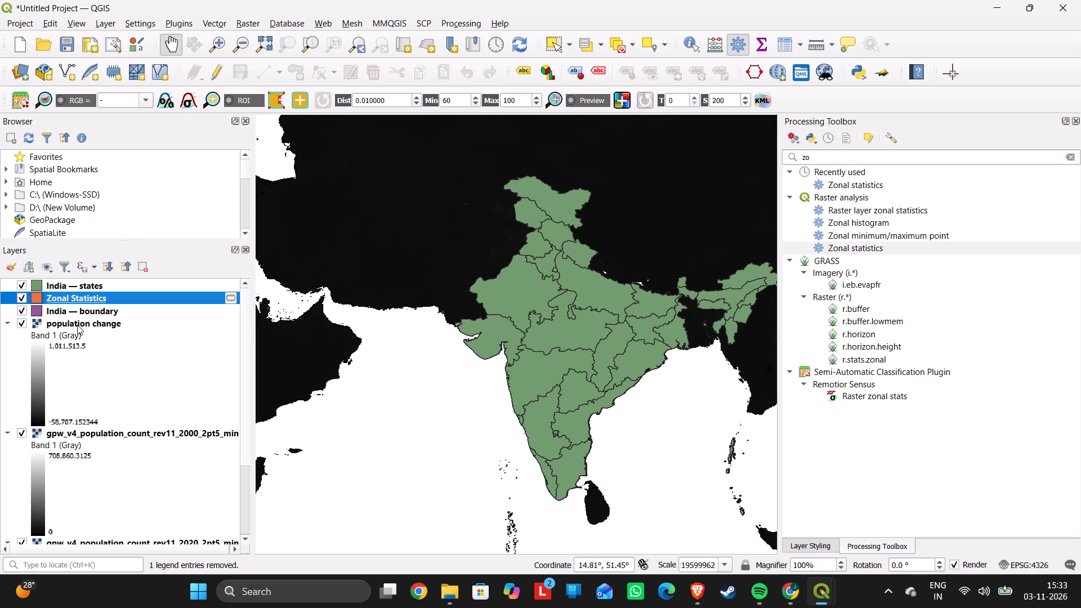
Set the QGIS Zonal Statistics layer to Graduated symbology with _sum as the value, rechecking the styling steps in the ChatGPT guide.
{"action": "right_click", "coordinate": [88, 297]}
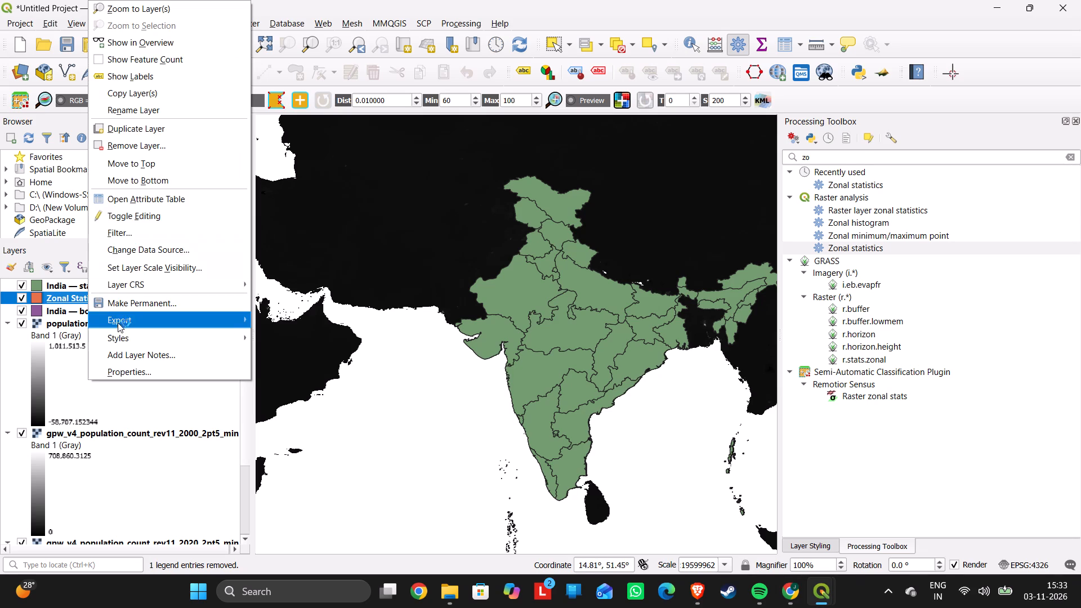
{"action": "left_click", "coordinate": [14, 270]}
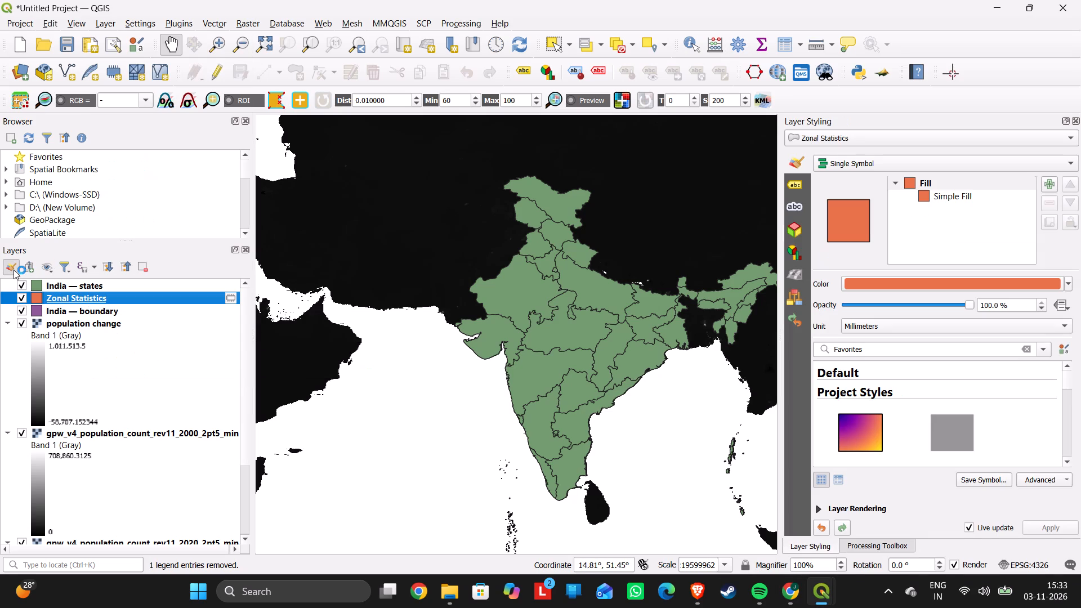
{"action": "left_click", "coordinate": [841, 162]}
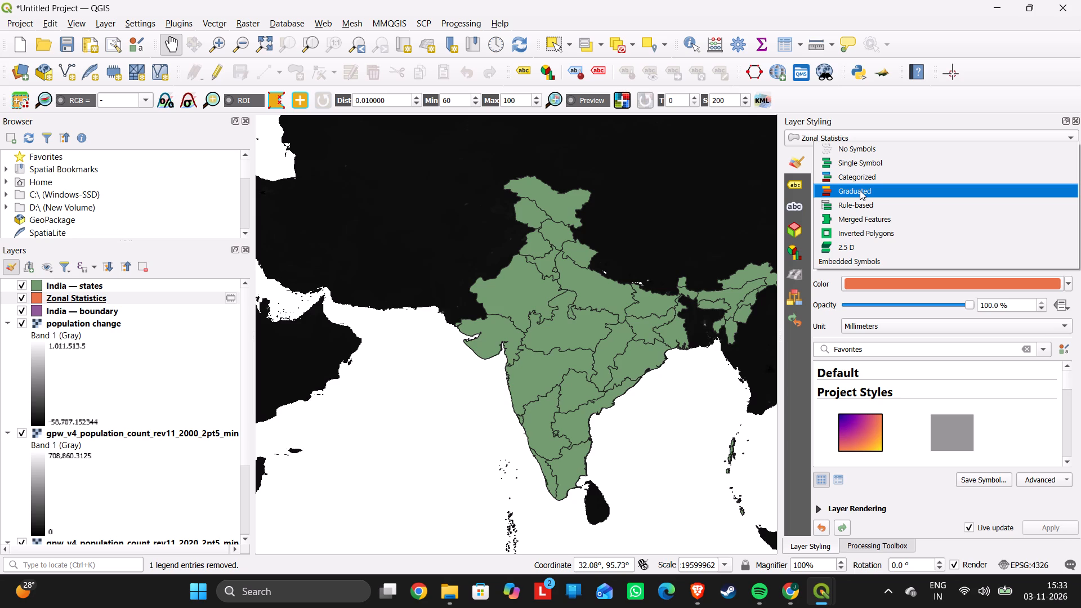
{"action": "left_click", "coordinate": [872, 158]}
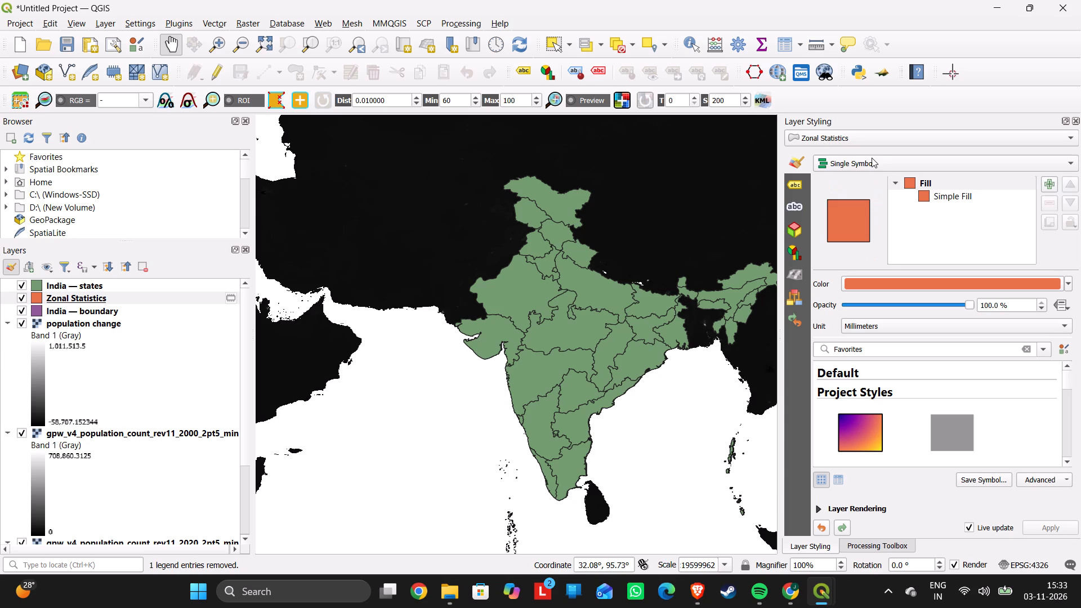
{"action": "left_click", "coordinate": [872, 158]}
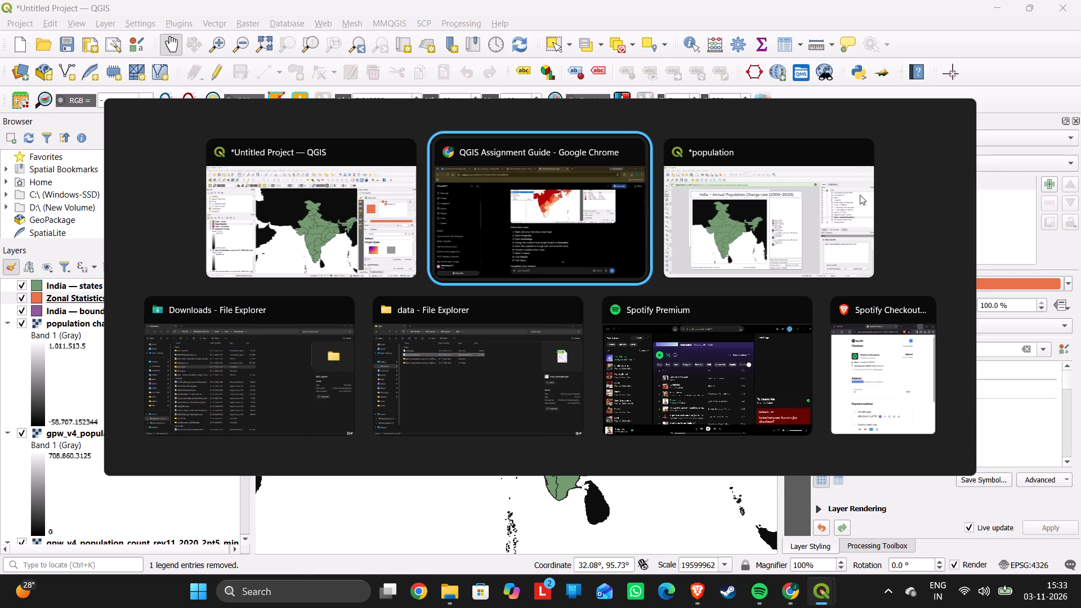
{"action": "scroll", "coordinate": [860, 195], "scroll_direction": "up", "scroll_amount": 1}
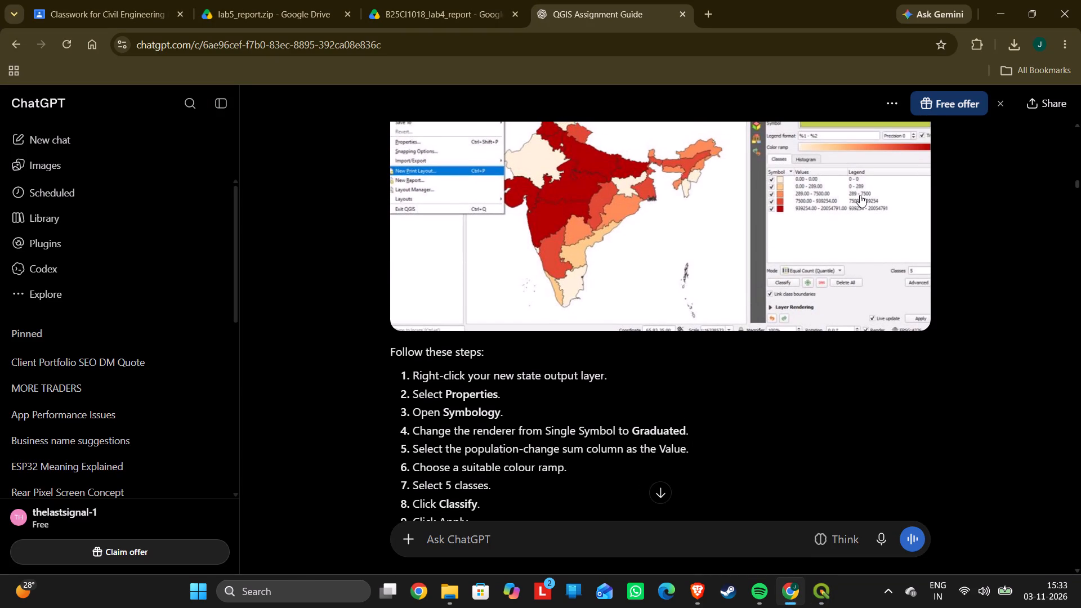
{"action": "scroll", "coordinate": [860, 195], "scroll_direction": "up", "scroll_amount": 1}
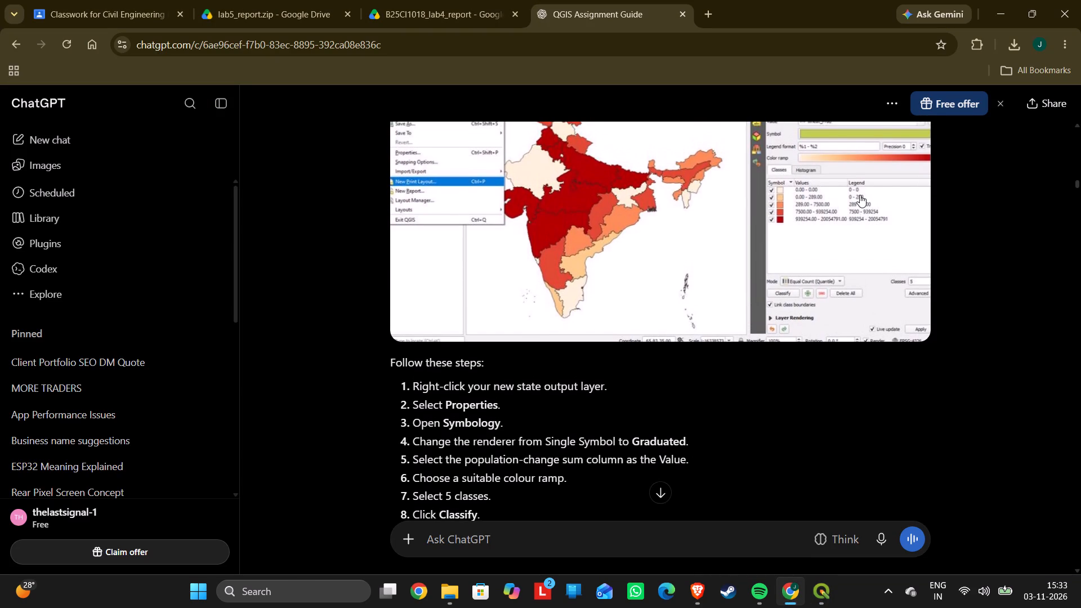
{"action": "scroll", "coordinate": [860, 195], "scroll_direction": "up", "scroll_amount": 1}
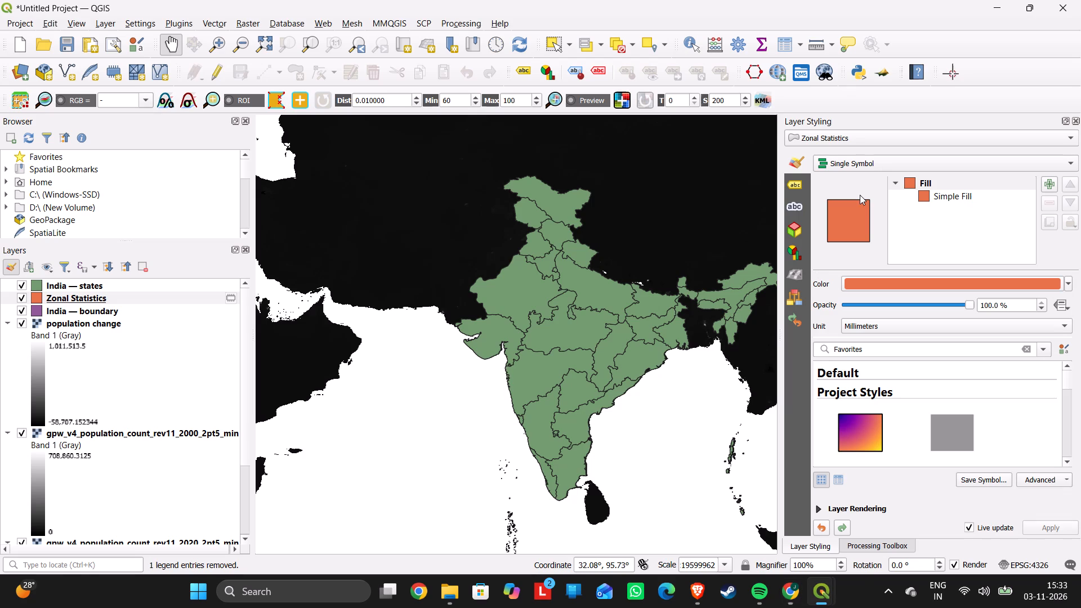
{"action": "left_click", "coordinate": [968, 158]}
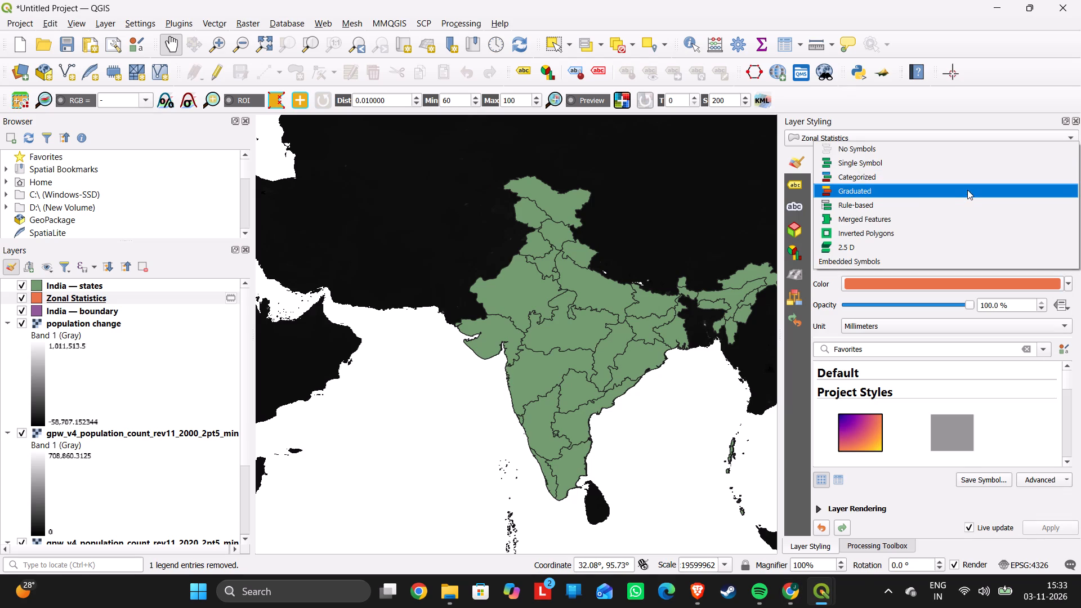
{"action": "left_click", "coordinate": [967, 190]}
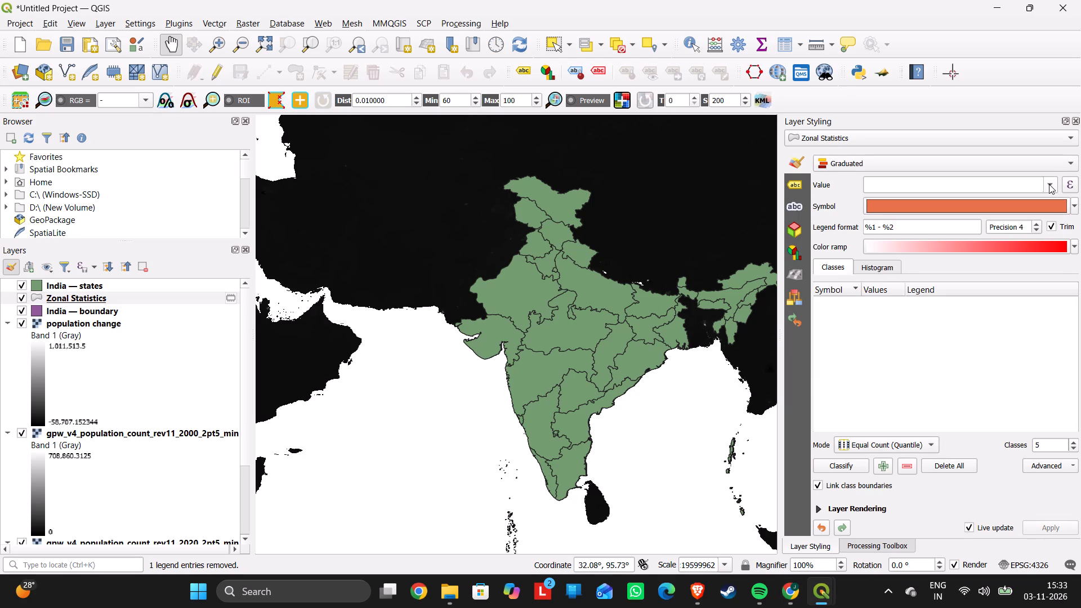
{"action": "left_click", "coordinate": [1049, 184]}
{"action": "scroll", "coordinate": [1009, 216], "scroll_direction": "down", "scroll_amount": 6}
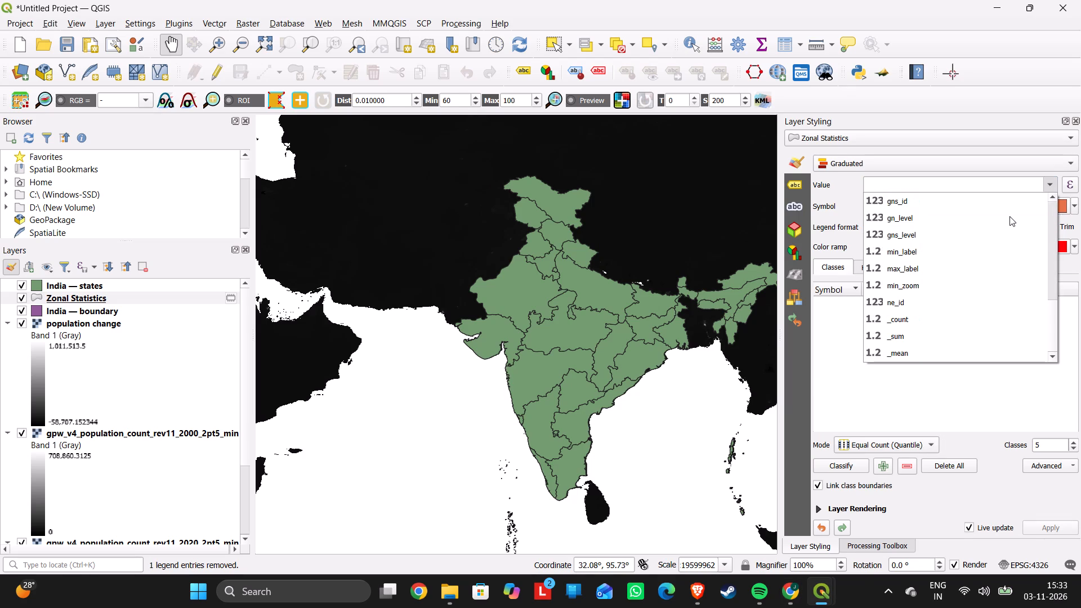
{"action": "scroll", "coordinate": [1009, 216], "scroll_direction": "down", "scroll_amount": 2}
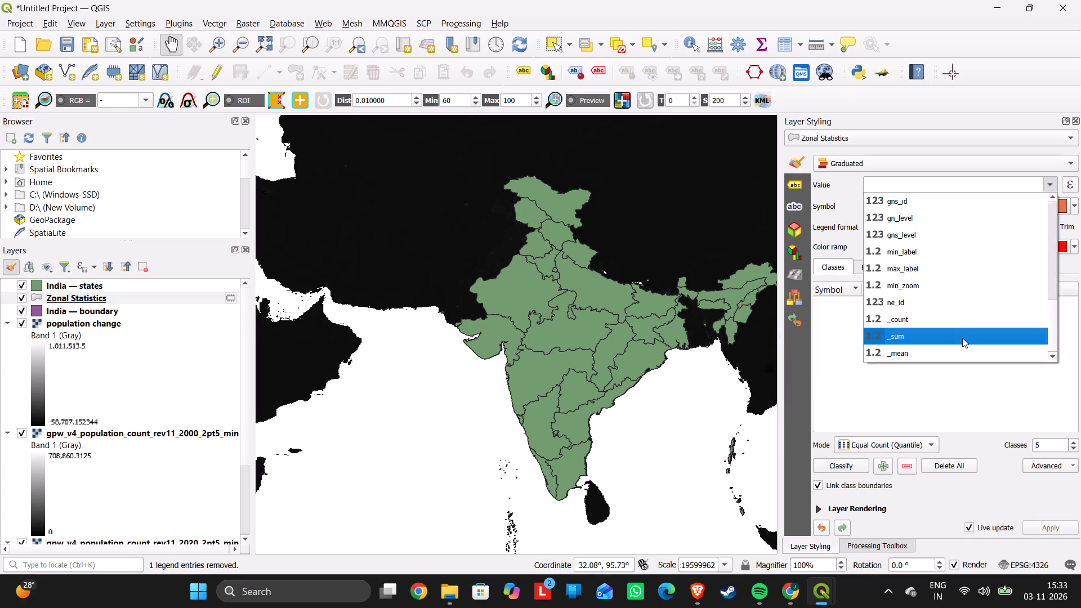
{"action": "left_click", "coordinate": [962, 338]}
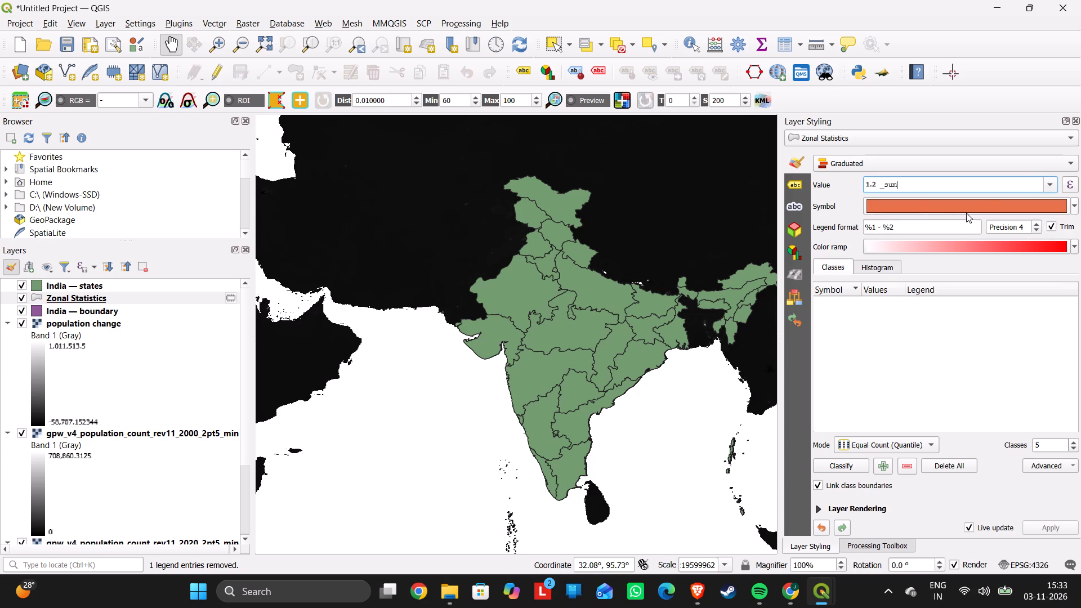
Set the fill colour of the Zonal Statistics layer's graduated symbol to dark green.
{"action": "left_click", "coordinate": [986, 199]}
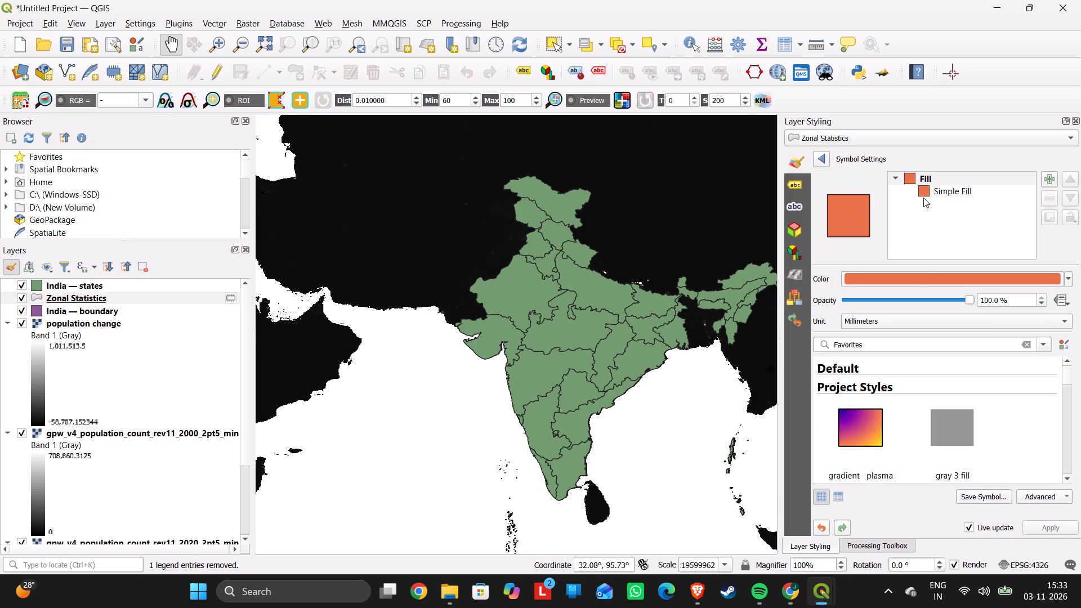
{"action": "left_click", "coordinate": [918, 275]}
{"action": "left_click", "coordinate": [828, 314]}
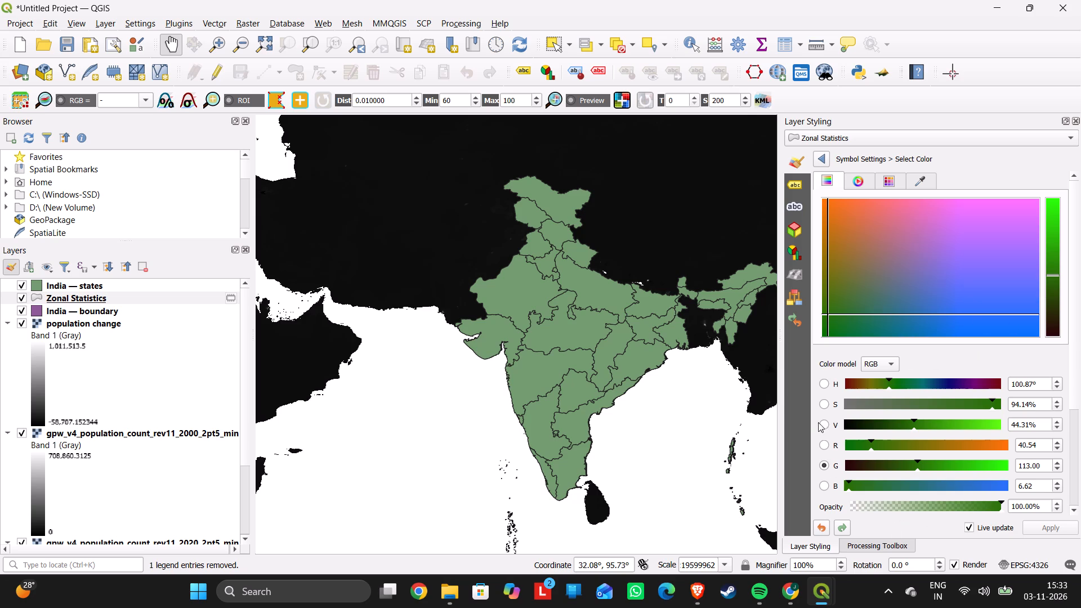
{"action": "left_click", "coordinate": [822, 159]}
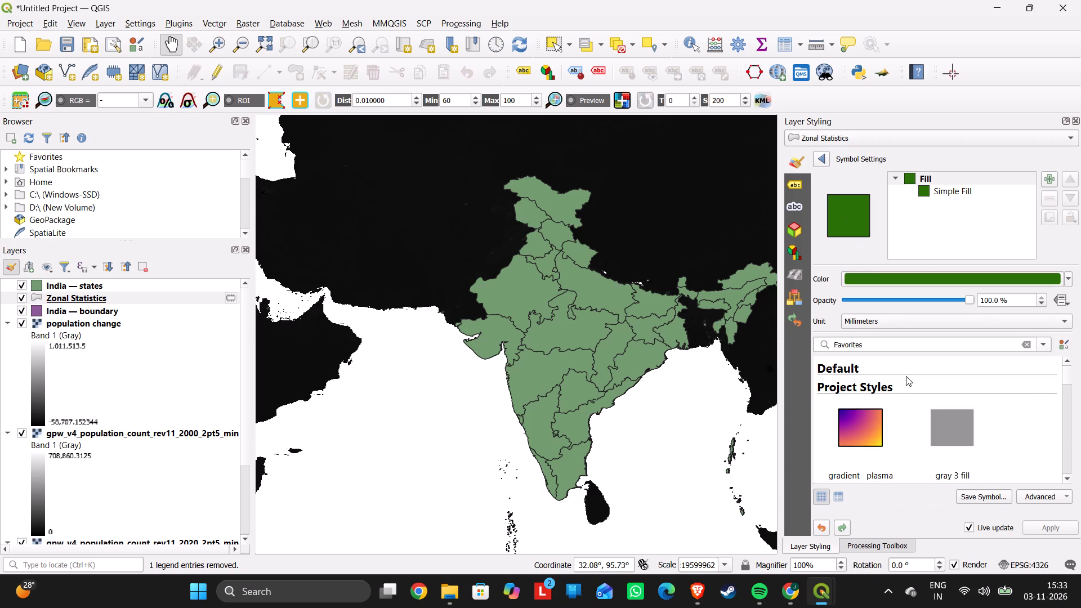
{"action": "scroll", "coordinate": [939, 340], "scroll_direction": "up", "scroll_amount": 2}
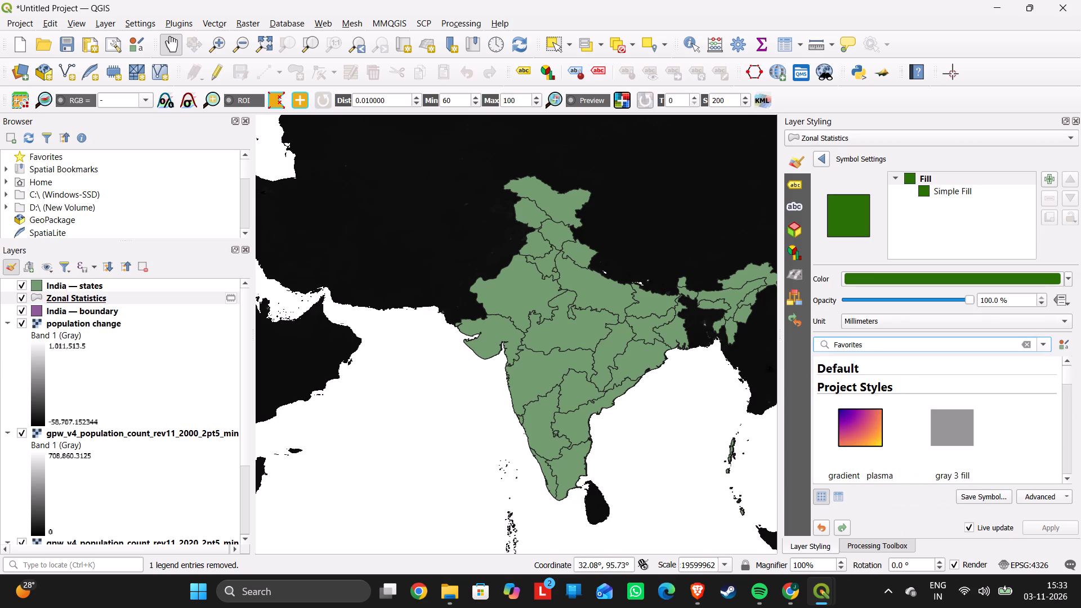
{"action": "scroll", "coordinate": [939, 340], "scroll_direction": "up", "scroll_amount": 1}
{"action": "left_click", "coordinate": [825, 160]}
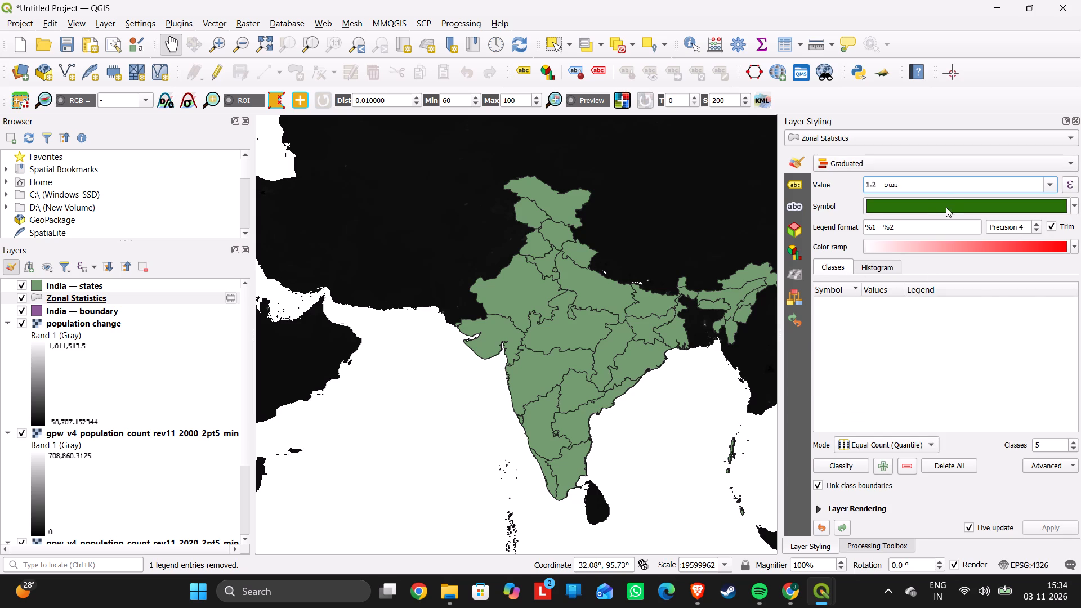
Darken the graduated symbol's fill to a near-black brown by lowering its green value to about 11.7.
{"action": "left_click", "coordinate": [946, 207]}
{"action": "left_click", "coordinate": [874, 281]}
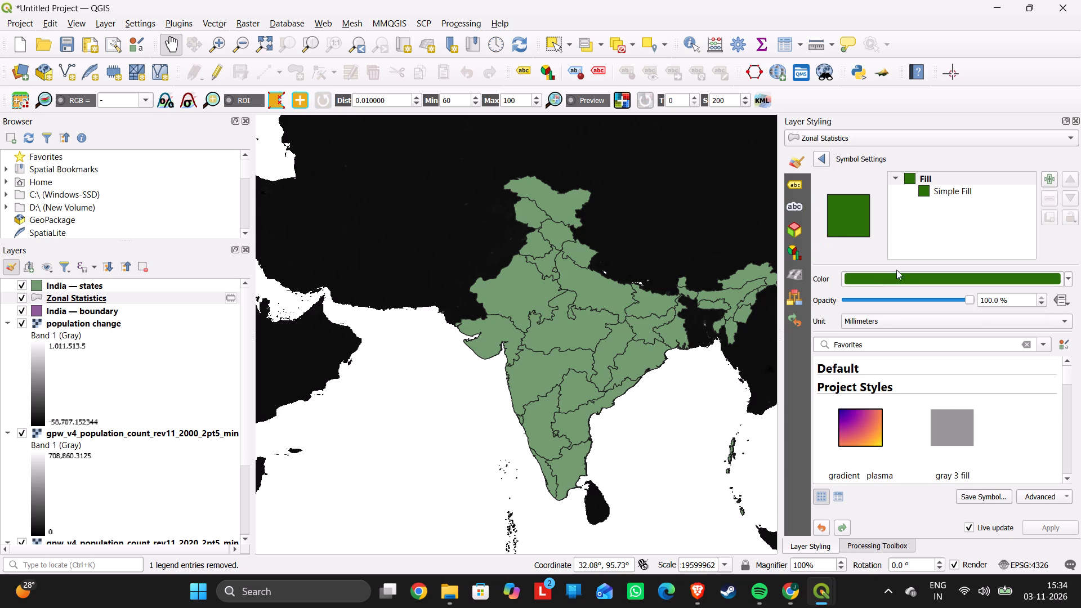
{"action": "left_click_drag", "start_coordinate": [1052, 275], "coordinate": [1056, 325]}
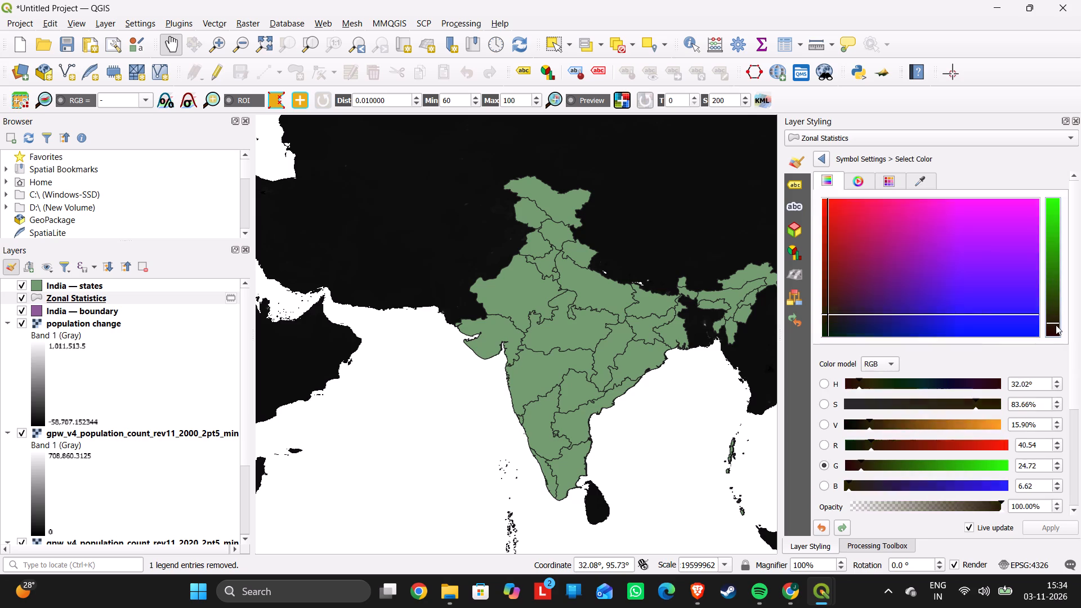
{"action": "left_click_drag", "start_coordinate": [1056, 325], "coordinate": [1056, 330]}
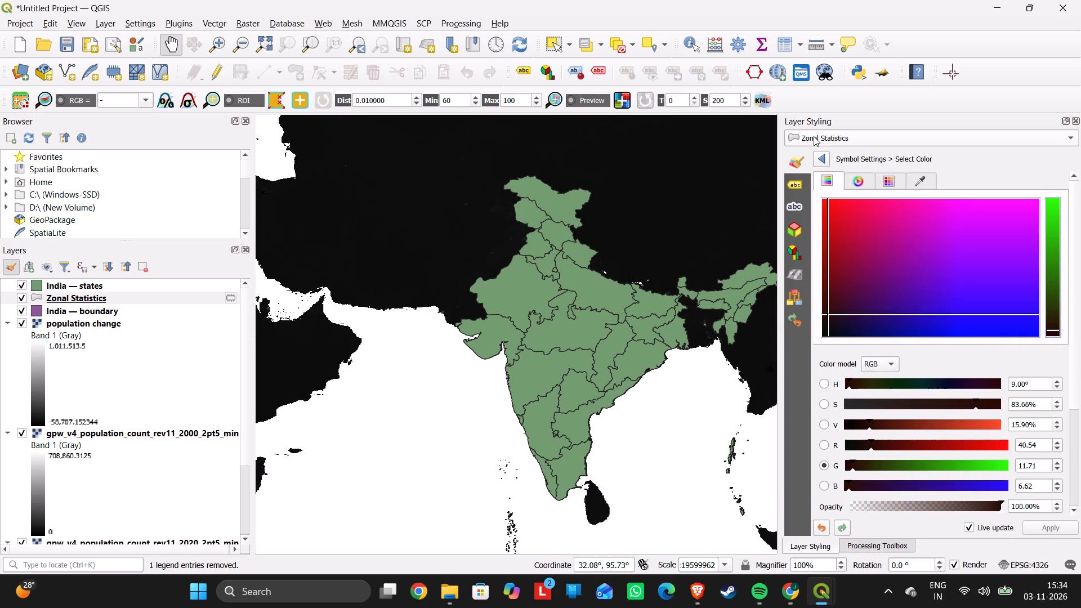
{"action": "left_click", "coordinate": [820, 155]}
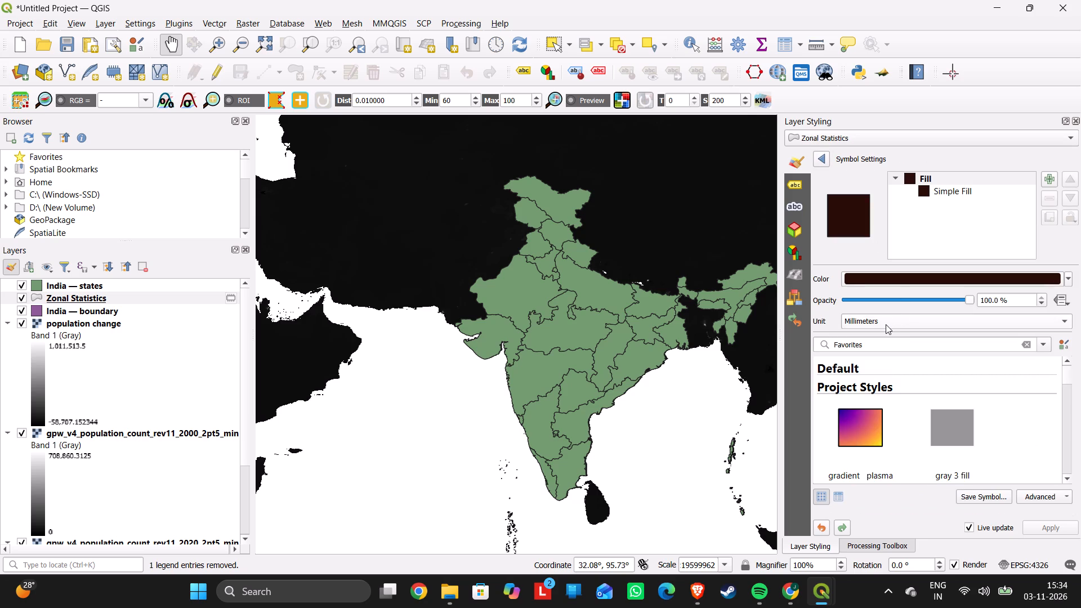
{"action": "left_click", "coordinate": [821, 160]}
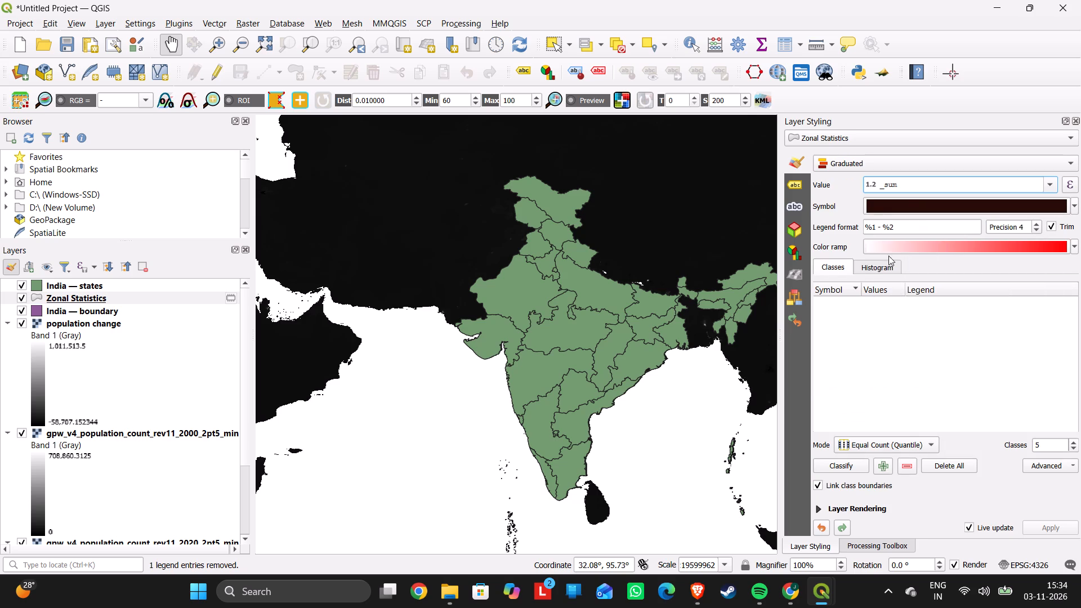
Classify the Zonal Statistics layer into 5 classes using Equal Count (Quantile).
{"action": "left_click", "coordinate": [842, 468]}
{"action": "left_click", "coordinate": [883, 437]}
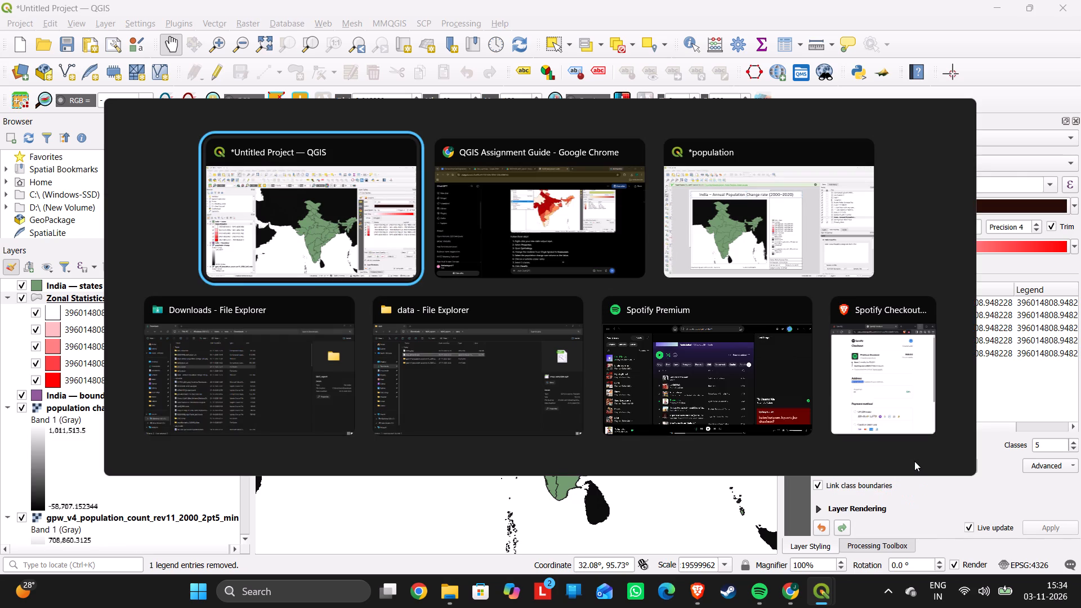
{"action": "left_click", "coordinate": [664, 537]}
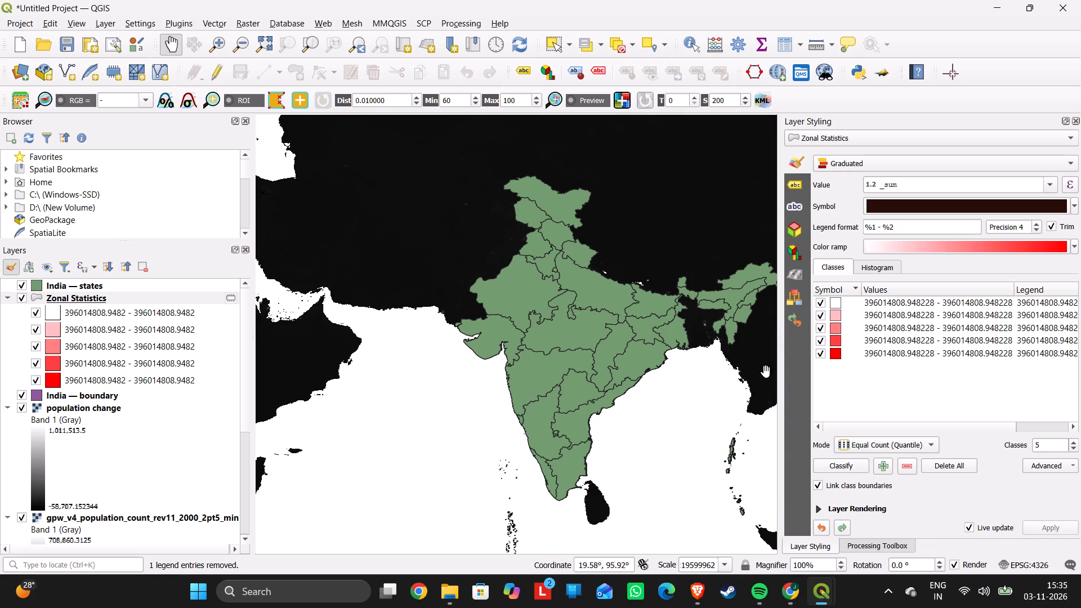
In QGIS, move the India states layer below India boundary so Zonal Statistics is the top layer.
{"action": "scroll", "coordinate": [654, 408], "scroll_direction": "left", "scroll_amount": 1}
{"action": "left_click_drag", "start_coordinate": [106, 285], "coordinate": [100, 366]}
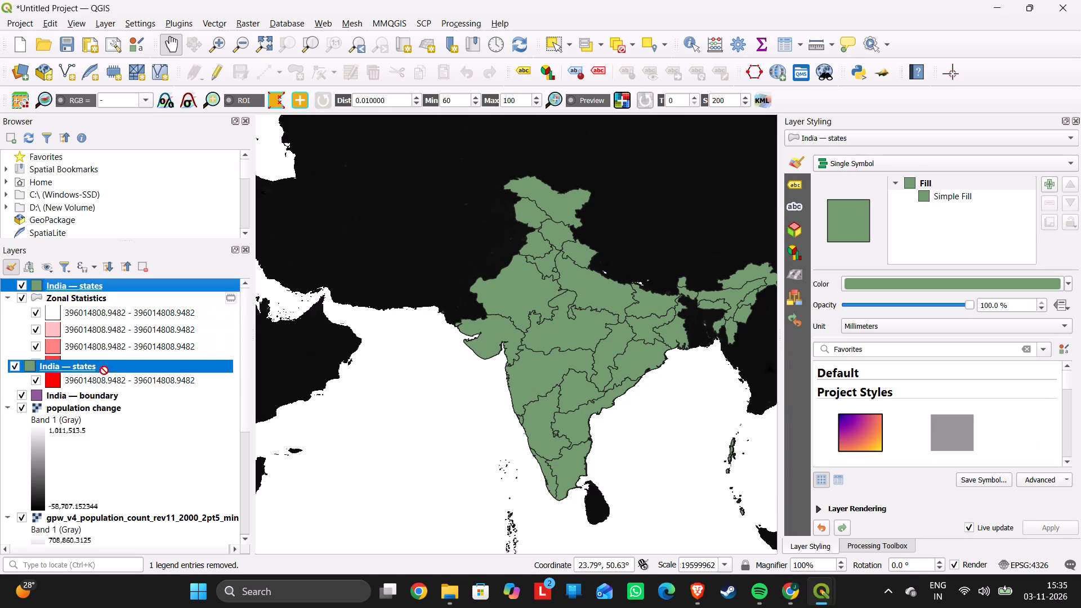
{"action": "left_click_drag", "start_coordinate": [100, 366], "coordinate": [120, 403]}
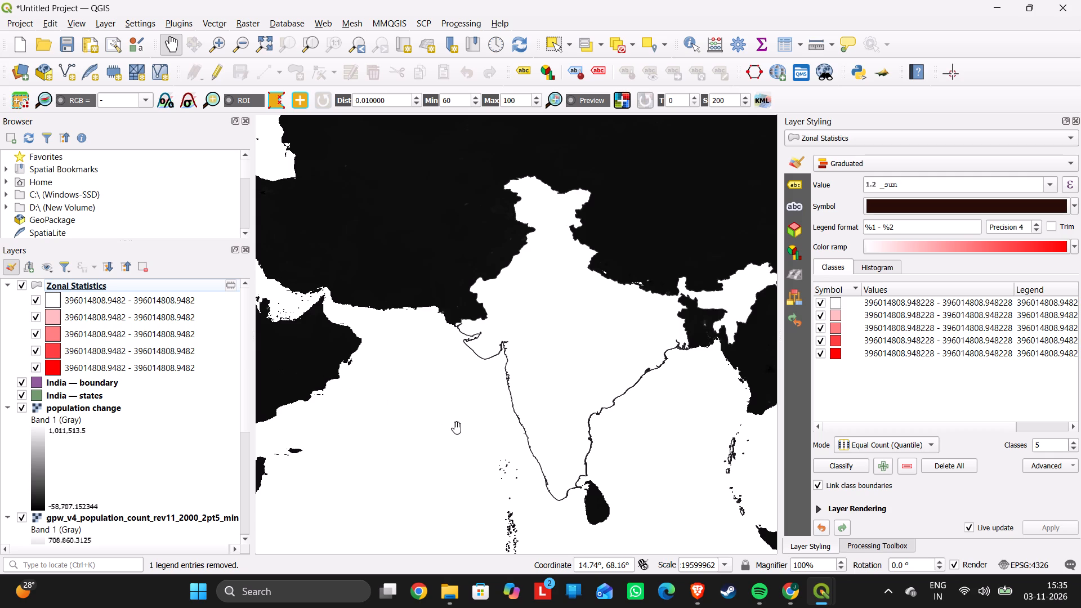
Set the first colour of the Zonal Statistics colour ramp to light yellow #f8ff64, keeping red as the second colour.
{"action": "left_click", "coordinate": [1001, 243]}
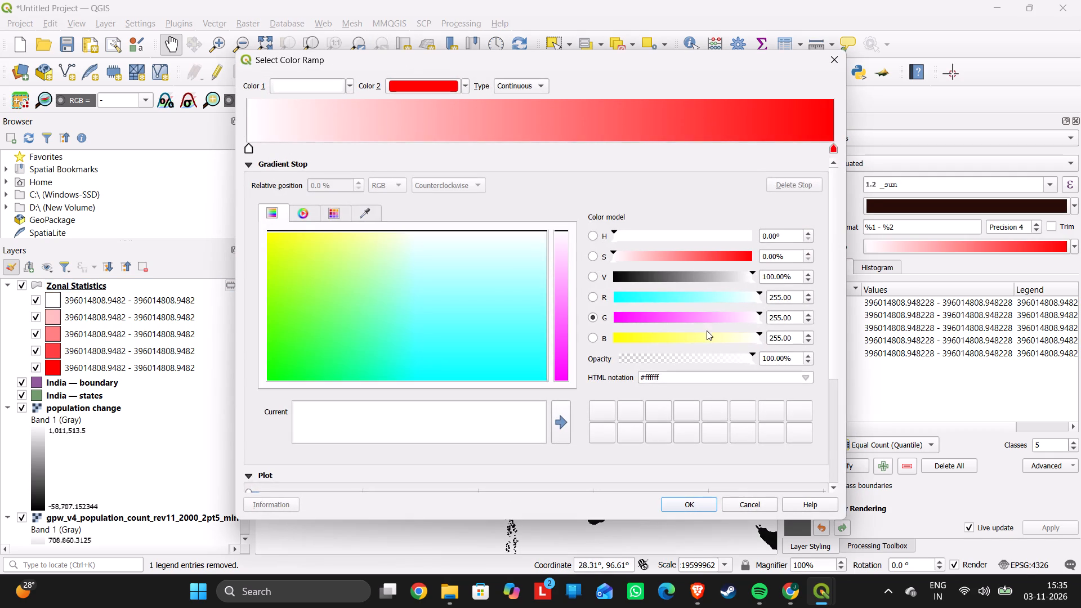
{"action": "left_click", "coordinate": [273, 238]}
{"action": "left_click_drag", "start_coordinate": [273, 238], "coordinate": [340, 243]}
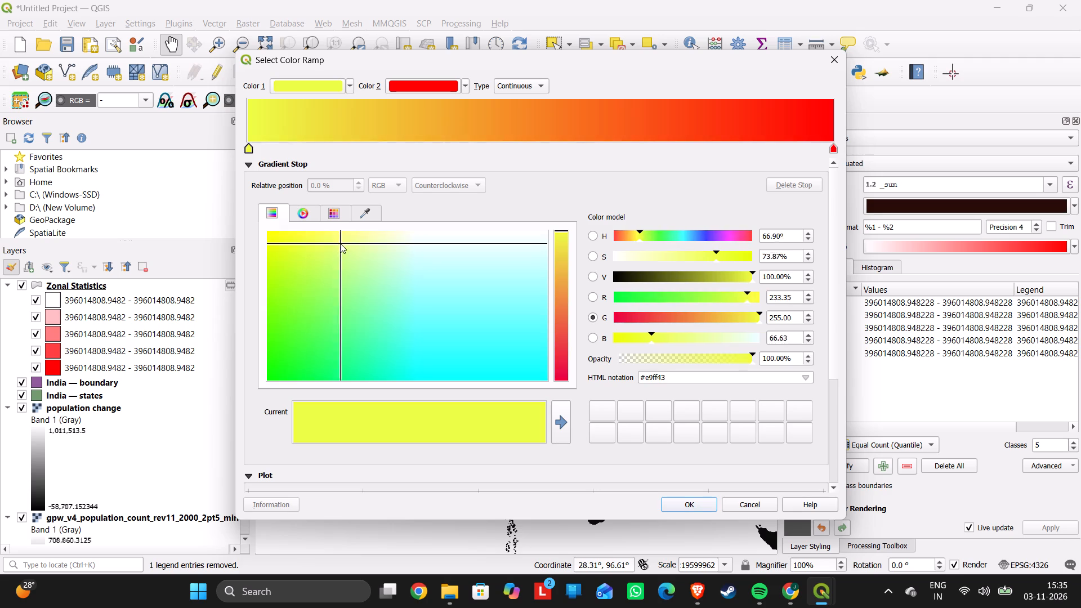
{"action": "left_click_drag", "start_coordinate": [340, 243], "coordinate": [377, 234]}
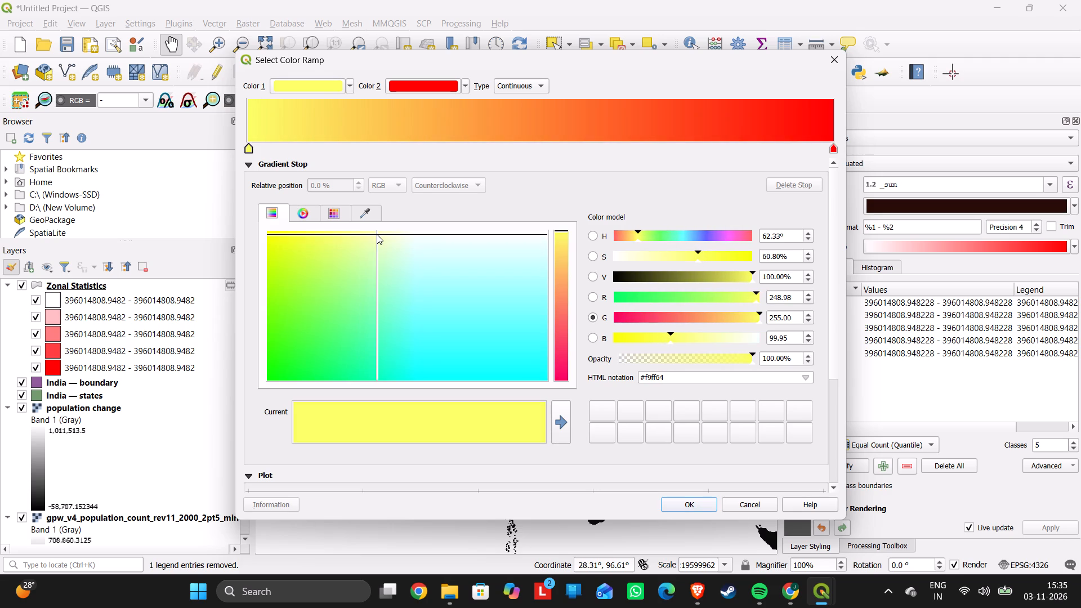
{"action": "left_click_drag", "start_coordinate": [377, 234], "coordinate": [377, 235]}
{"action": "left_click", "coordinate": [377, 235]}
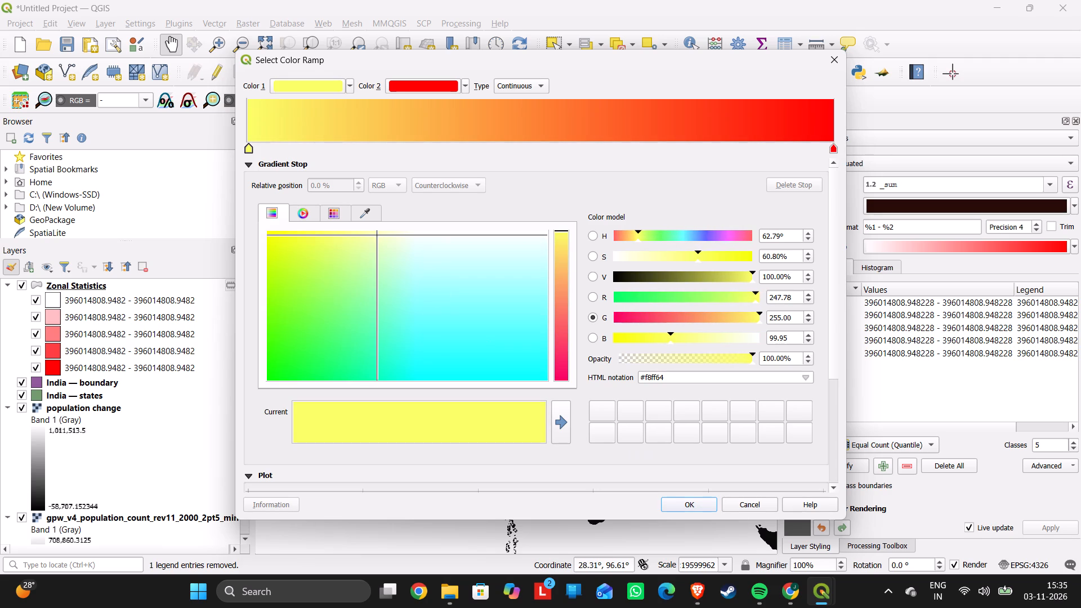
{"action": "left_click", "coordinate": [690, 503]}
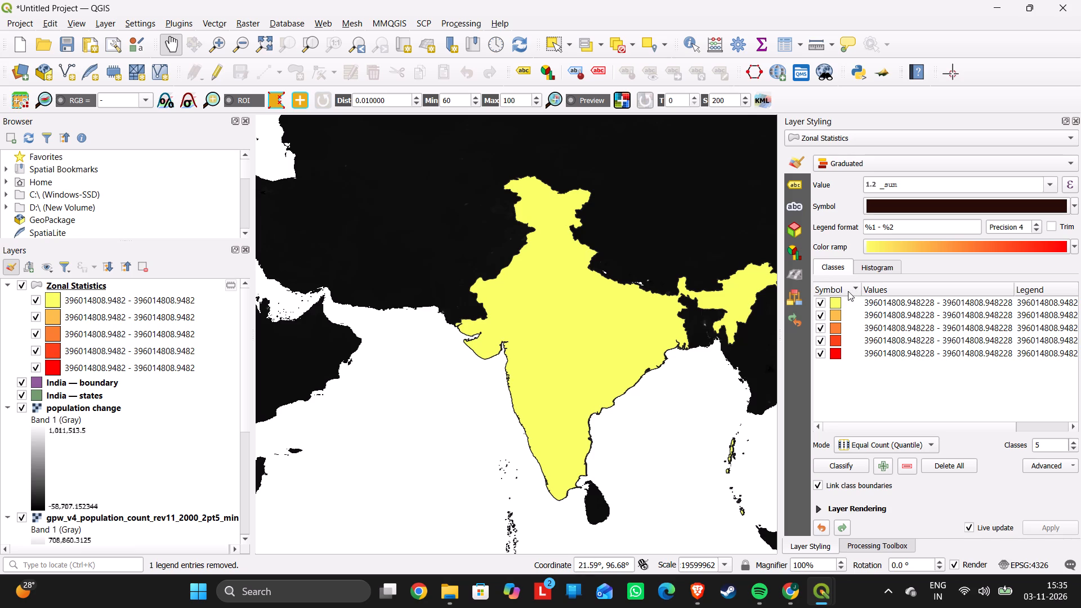
Change the classification mode to Equal Interval and reclassify the Zonal Statistics layer into 5 classes.
{"action": "left_click", "coordinate": [910, 440]}
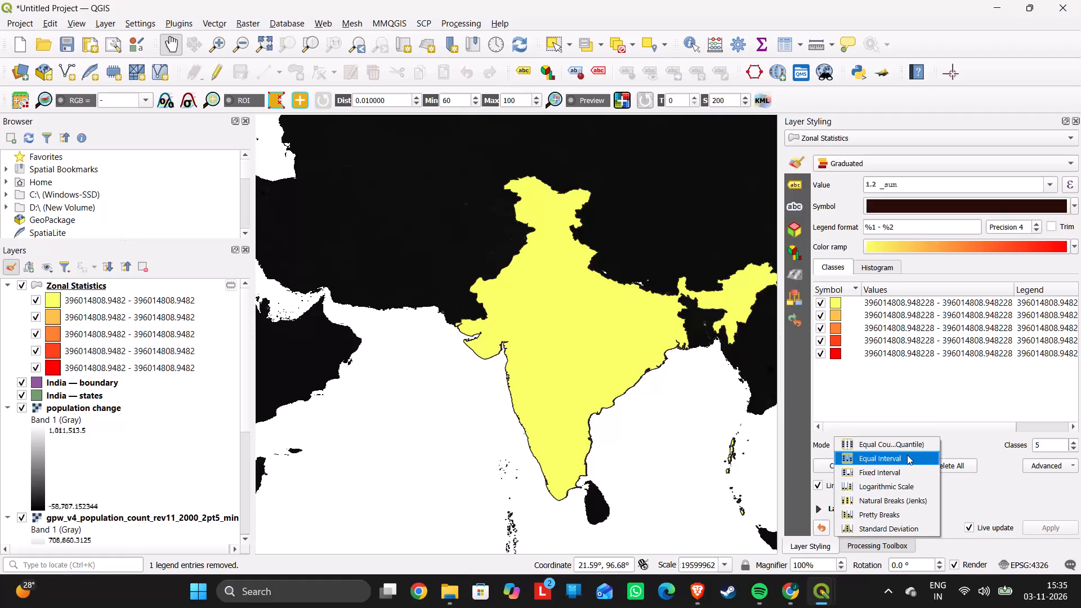
{"action": "left_click", "coordinate": [907, 455]}
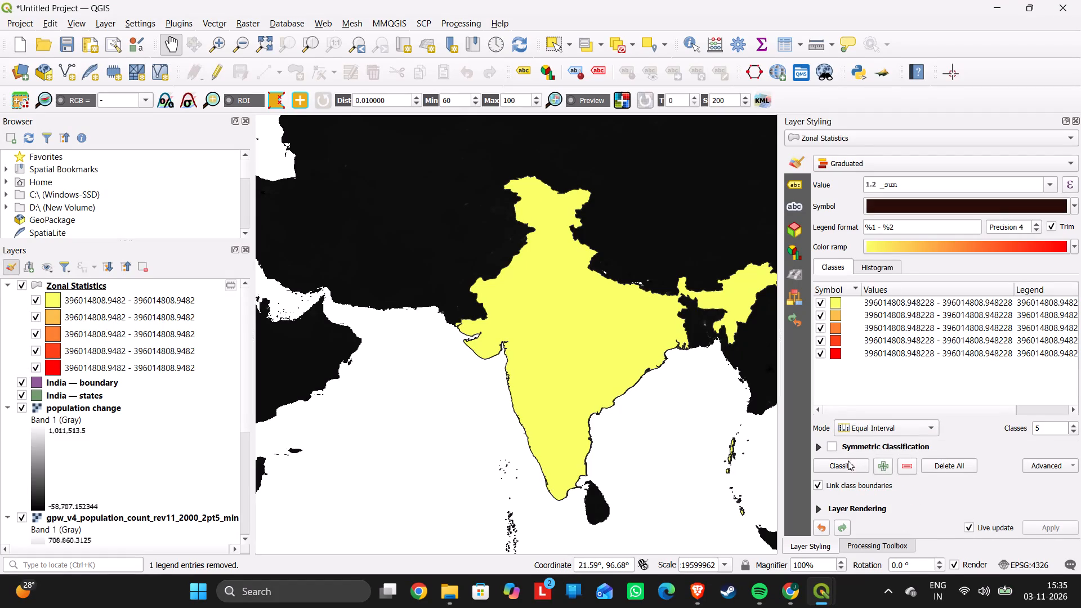
{"action": "left_click", "coordinate": [856, 461]}
Set the first colour of the colour ramp to the paler yellow #f8ff76.
{"action": "left_click", "coordinate": [876, 245]}
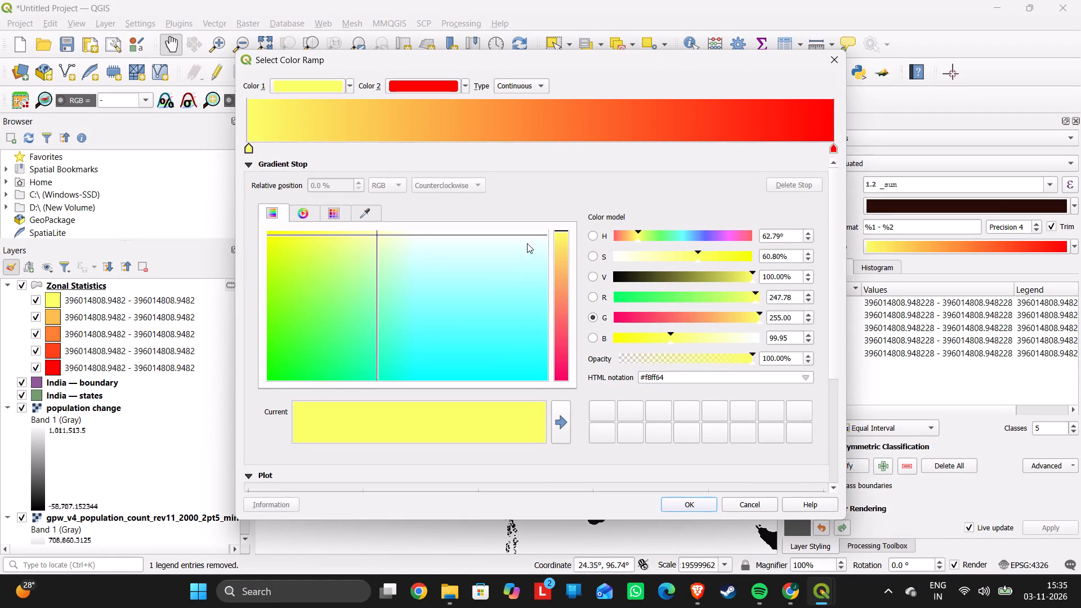
{"action": "left_click", "coordinate": [395, 239]}
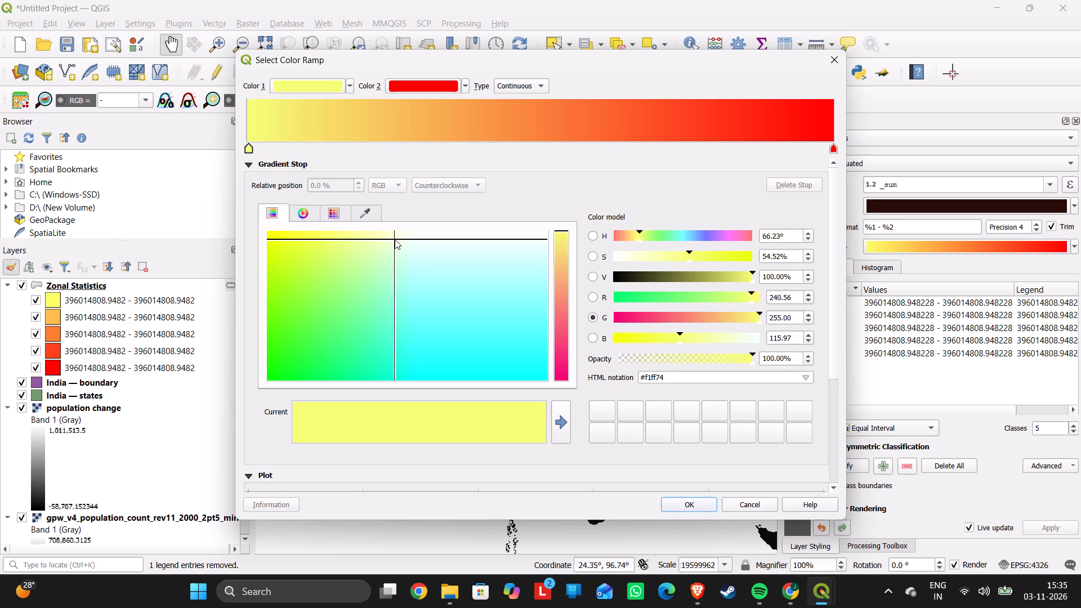
{"action": "left_click", "coordinate": [391, 235]}
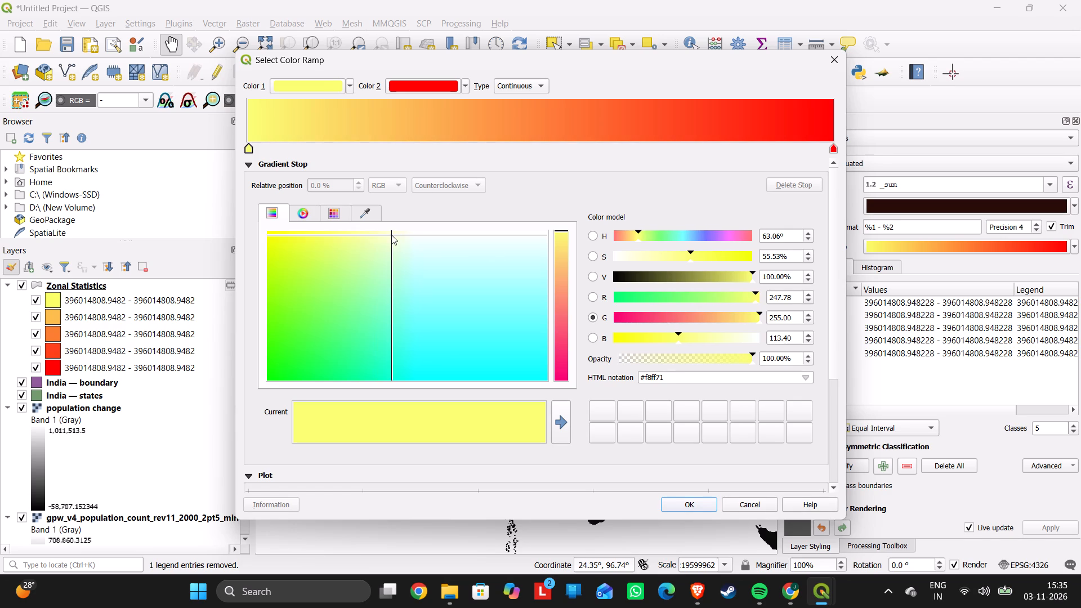
{"action": "left_click", "coordinate": [401, 235]}
{"action": "left_click", "coordinate": [396, 235]}
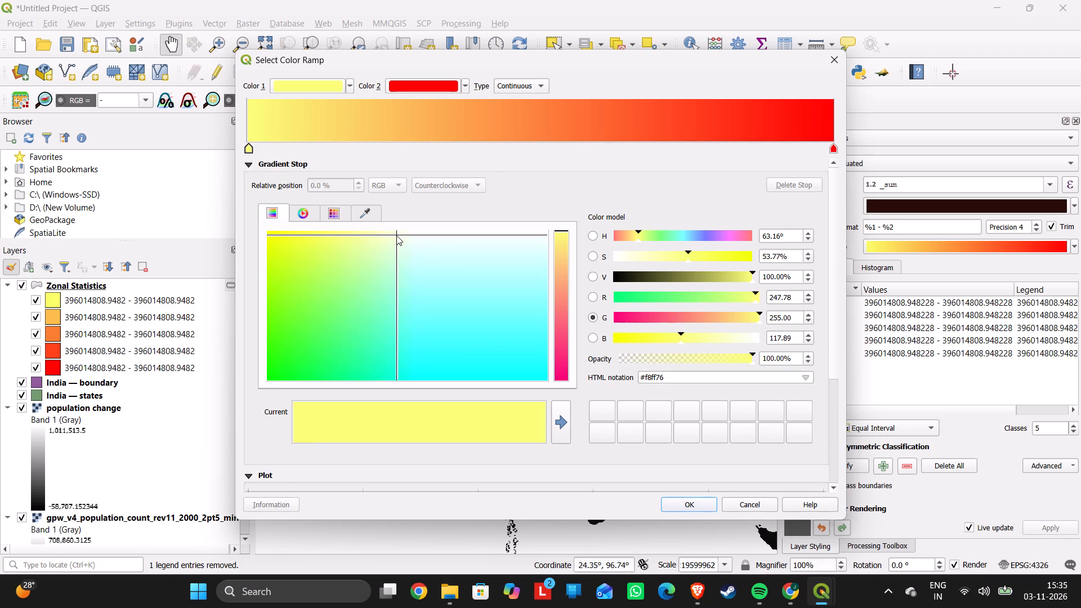
{"action": "left_click", "coordinate": [688, 500]}
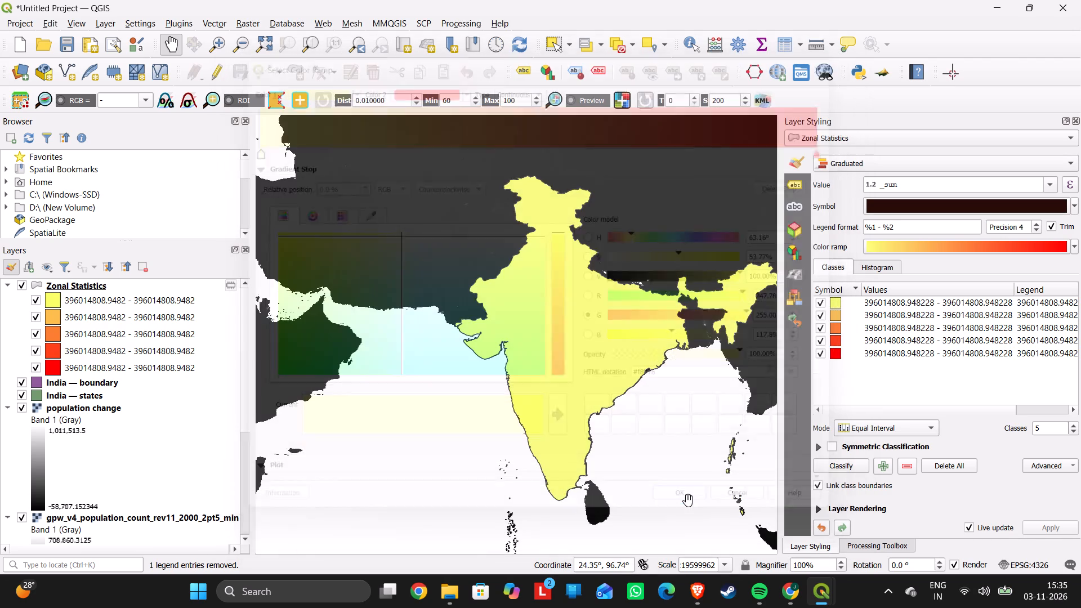
Lighten the first colour of the Zonal Statistics colour ramp to very pale yellow #fbffab, keeping red as the second colour.
{"action": "scroll", "coordinate": [583, 427], "scroll_direction": "down", "scroll_amount": 4, "text": "ctrl"}
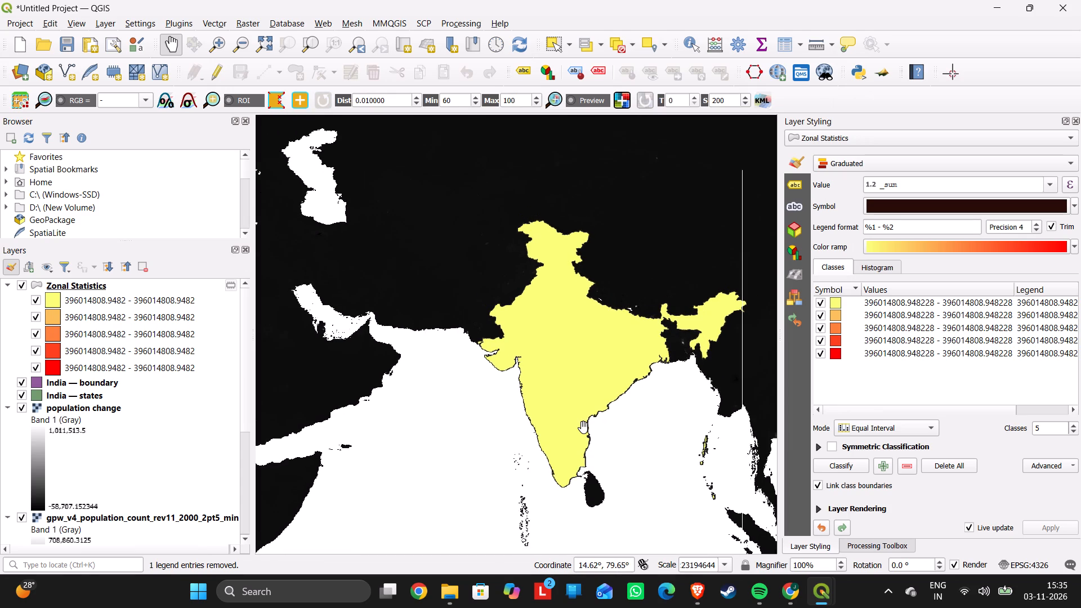
{"action": "scroll", "coordinate": [583, 427], "scroll_direction": "down", "scroll_amount": 7, "text": "ctrl"}
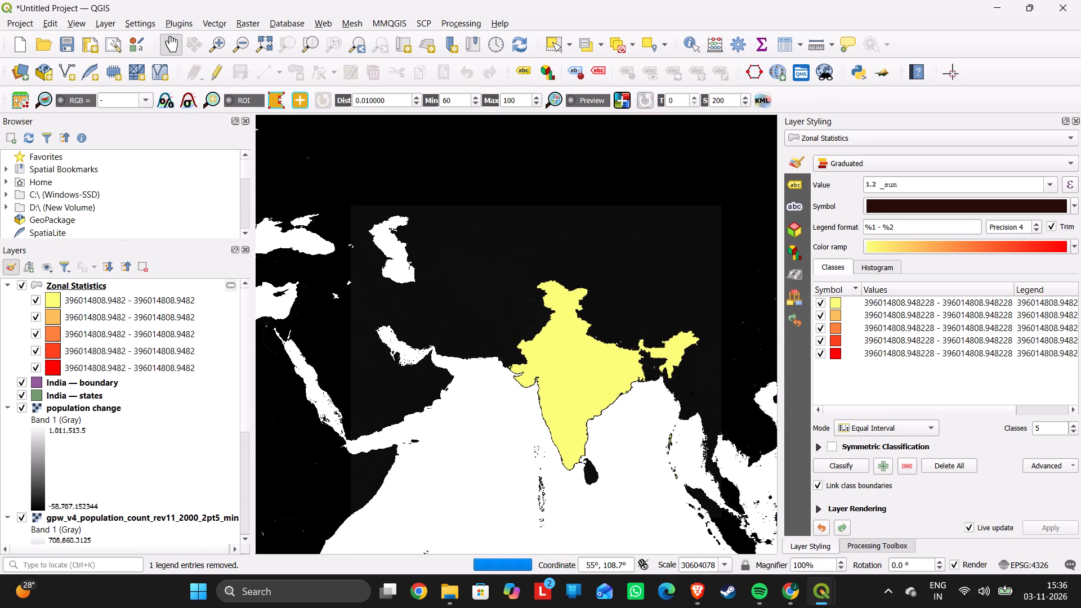
{"action": "left_click", "coordinate": [888, 253]}
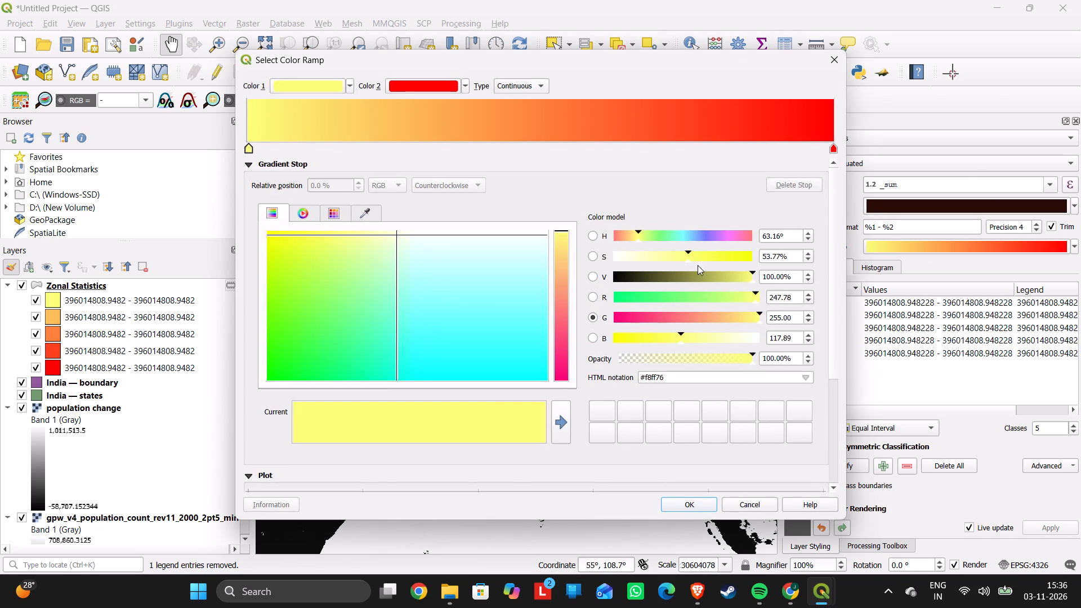
{"action": "left_click_drag", "start_coordinate": [686, 256], "coordinate": [662, 263]}
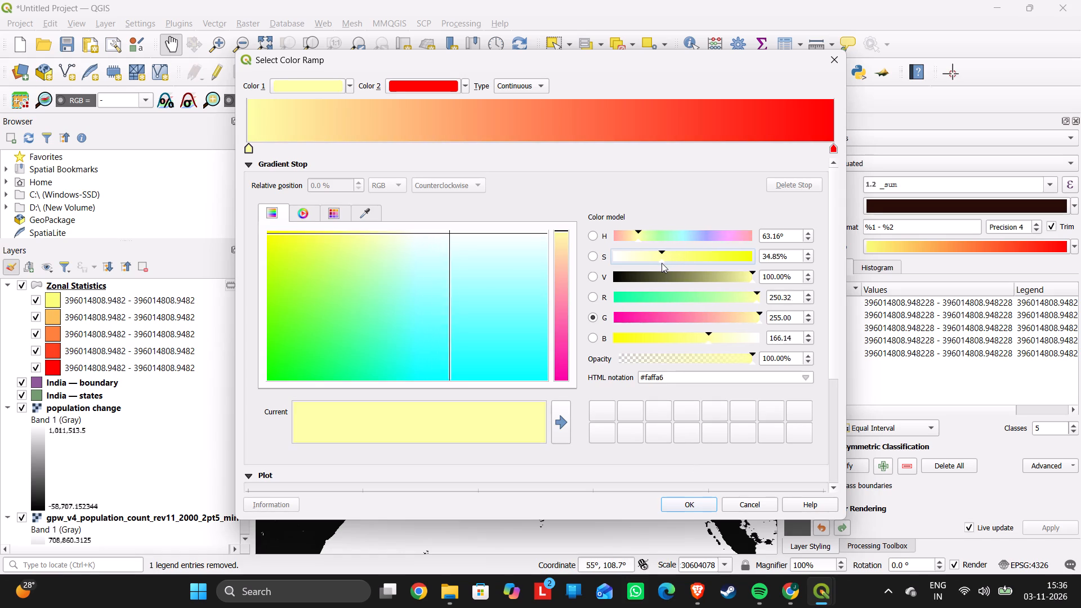
{"action": "left_click_drag", "start_coordinate": [662, 263], "coordinate": [659, 265]}
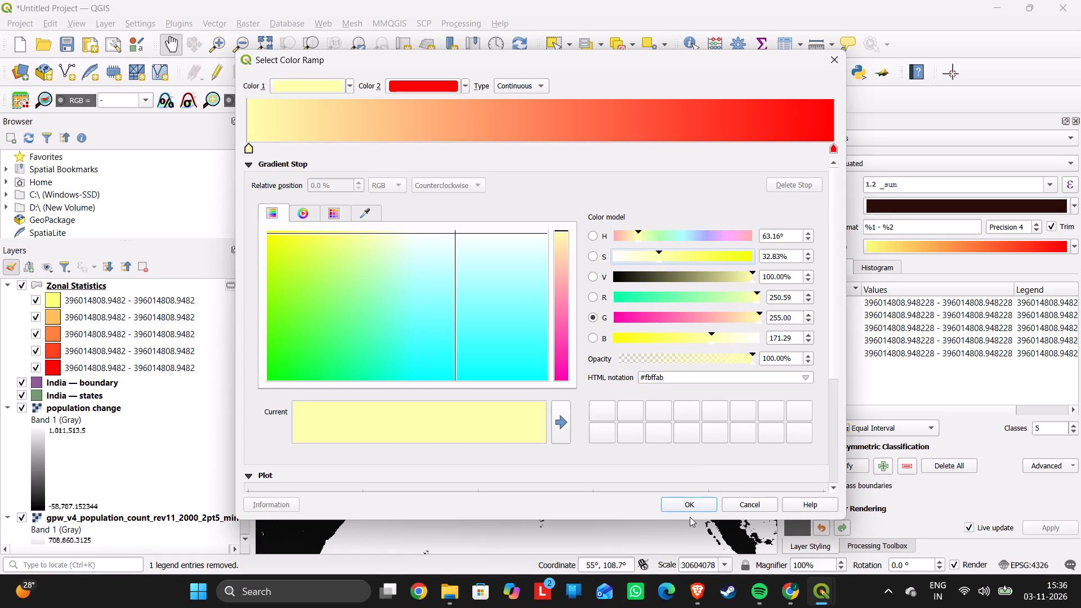
{"action": "left_click", "coordinate": [702, 508]}
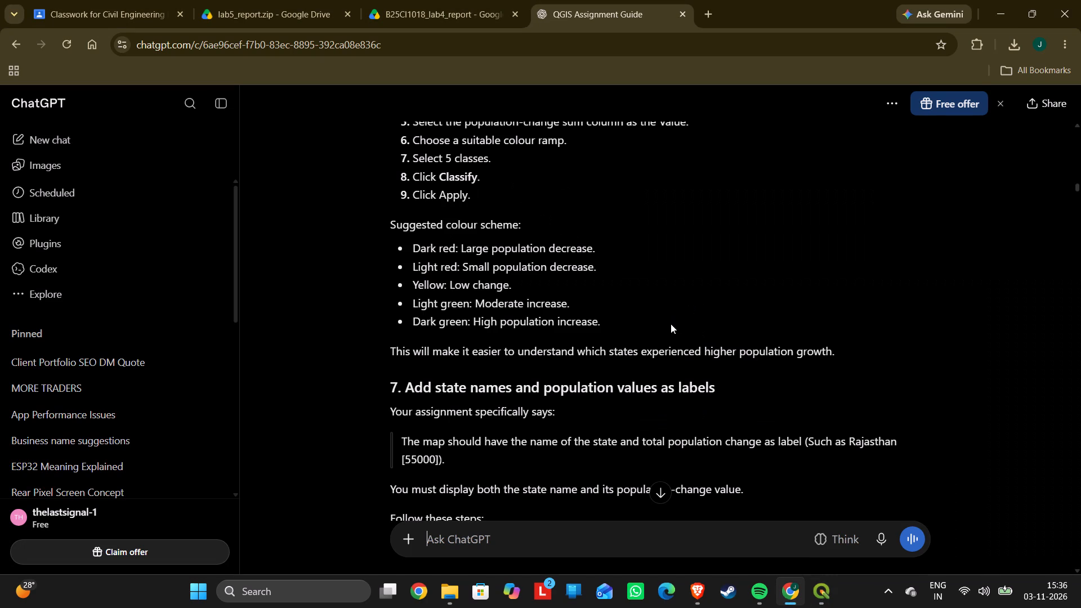
Switch to the QGIS Assignment Guide chat in Chrome and review the Zonal Statistics instructions, including the input layer, raster and statistics settings.
{"action": "scroll", "coordinate": [671, 324], "scroll_direction": "down", "scroll_amount": 4}
{"action": "scroll", "coordinate": [671, 324], "scroll_direction": "right", "scroll_amount": 1}
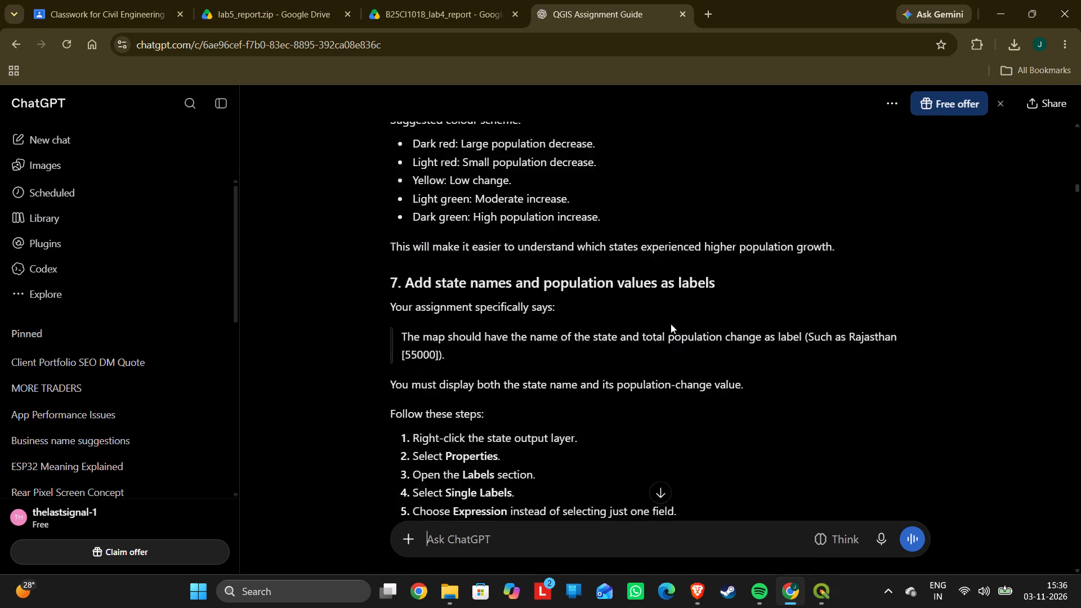
{"action": "scroll", "coordinate": [671, 324], "scroll_direction": "right", "scroll_amount": 1}
{"action": "scroll", "coordinate": [671, 324], "scroll_direction": "up", "scroll_amount": 5}
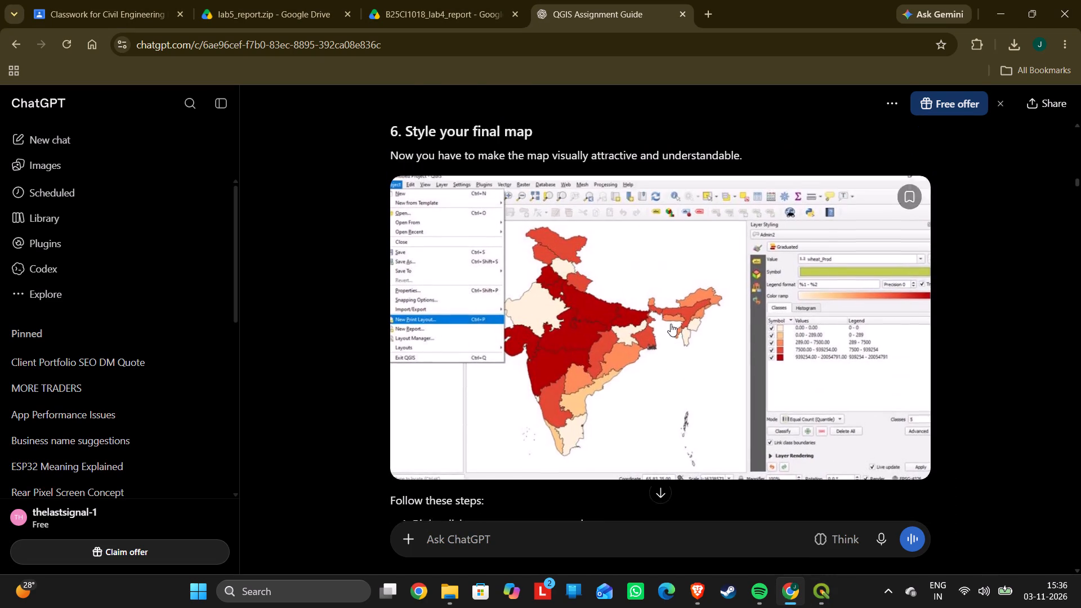
{"action": "scroll", "coordinate": [671, 324], "scroll_direction": "up", "scroll_amount": 8}
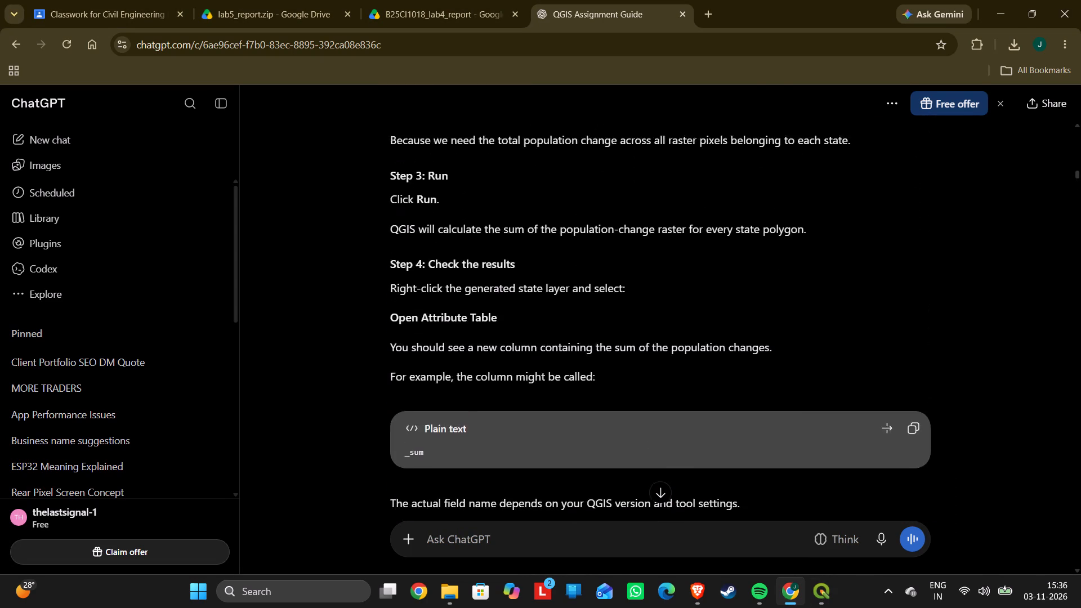
{"action": "scroll", "coordinate": [671, 324], "scroll_direction": "up", "scroll_amount": 2}
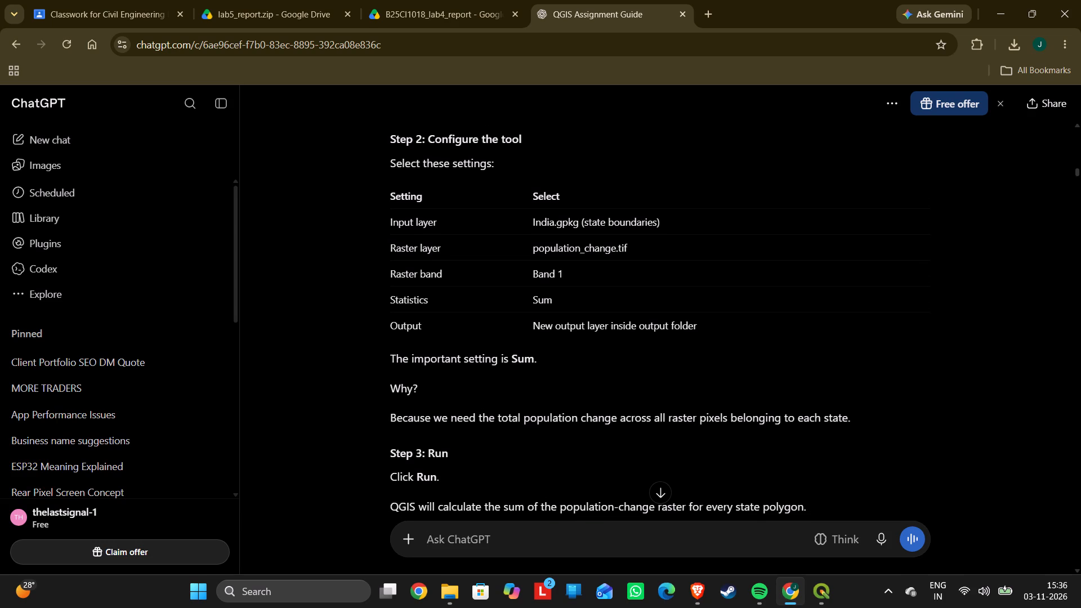
{"action": "scroll", "coordinate": [671, 324], "scroll_direction": "up", "scroll_amount": 2}
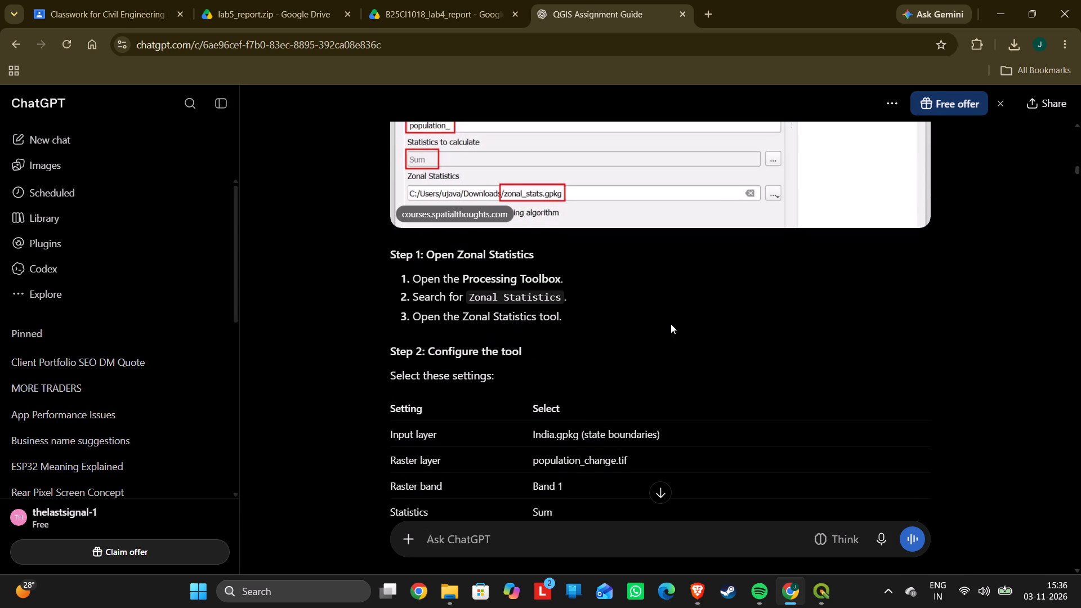
{"action": "scroll", "coordinate": [671, 324], "scroll_direction": "up", "scroll_amount": 4}
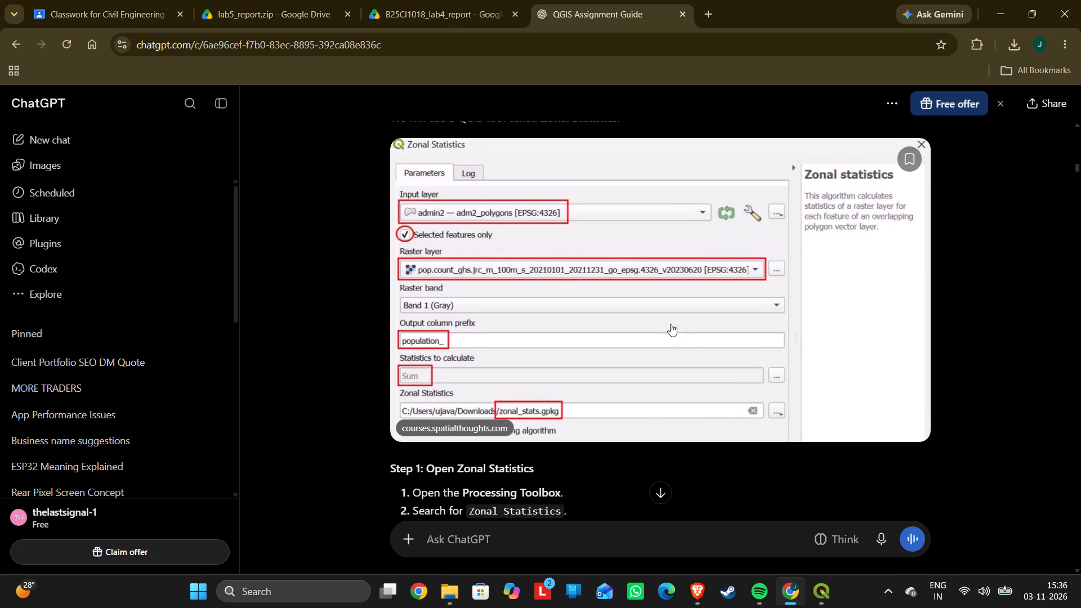
{"action": "scroll", "coordinate": [671, 324], "scroll_direction": "up", "scroll_amount": 1}
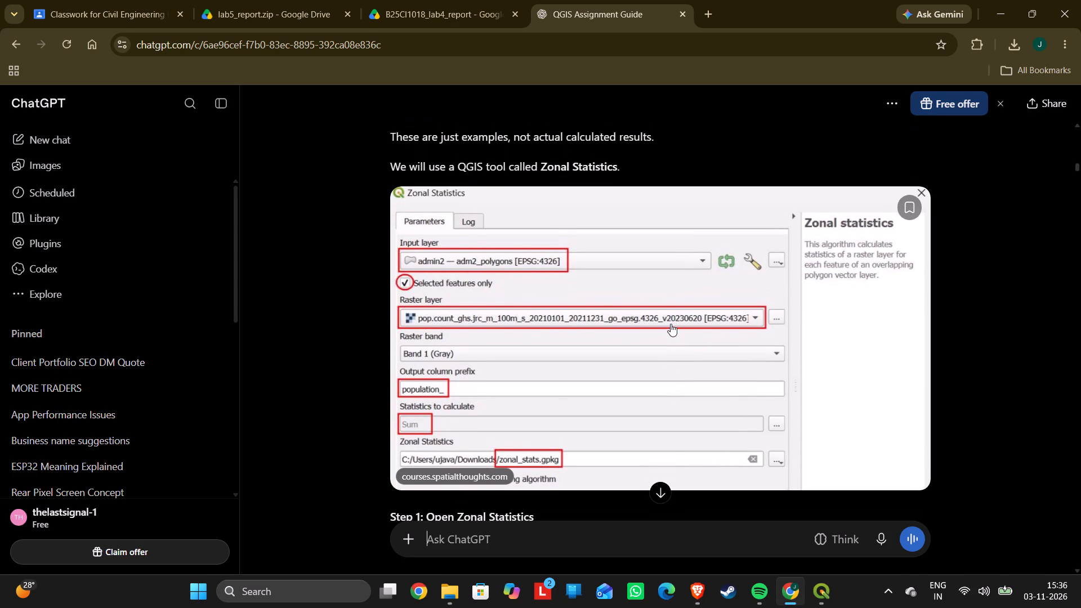
{"action": "scroll", "coordinate": [671, 324], "scroll_direction": "down", "scroll_amount": 2}
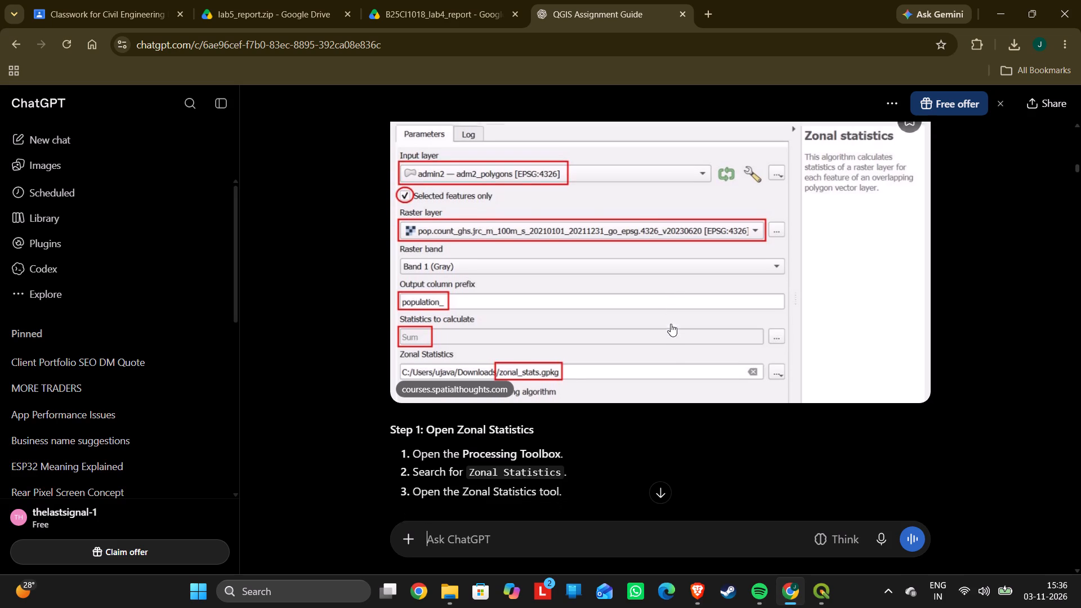
{"action": "scroll", "coordinate": [671, 324], "scroll_direction": "down", "scroll_amount": 1}
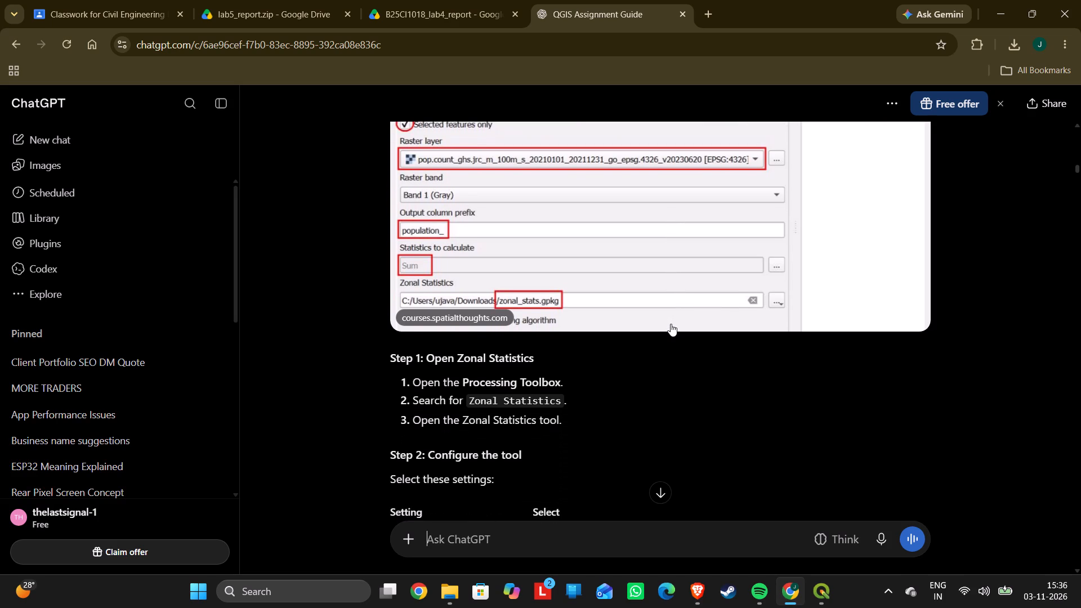
{"action": "scroll", "coordinate": [671, 324], "scroll_direction": "down", "scroll_amount": 3}
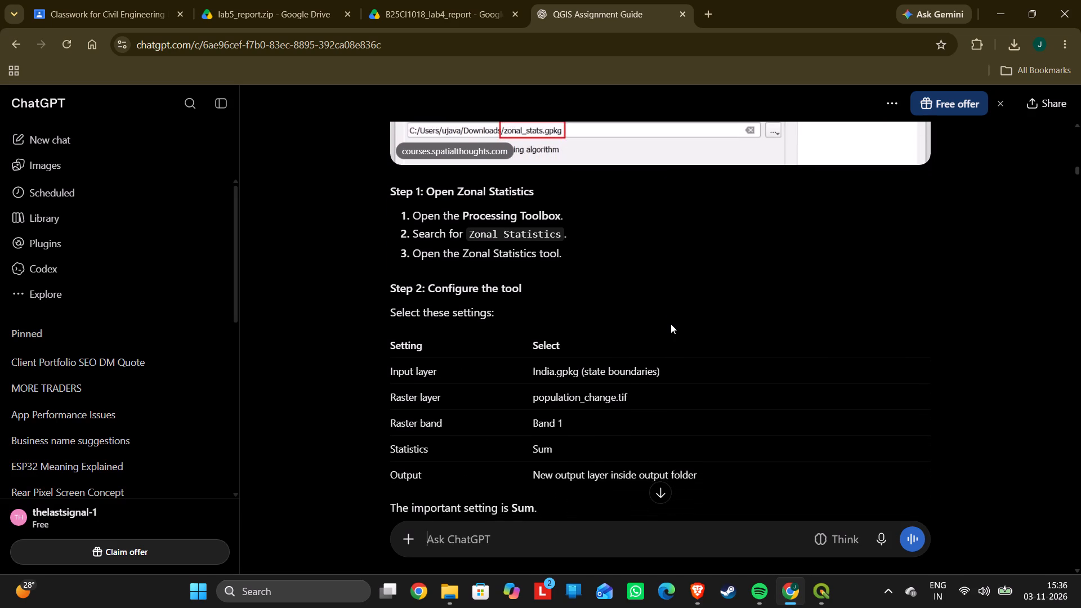
{"action": "scroll", "coordinate": [671, 324], "scroll_direction": "down", "scroll_amount": 2}
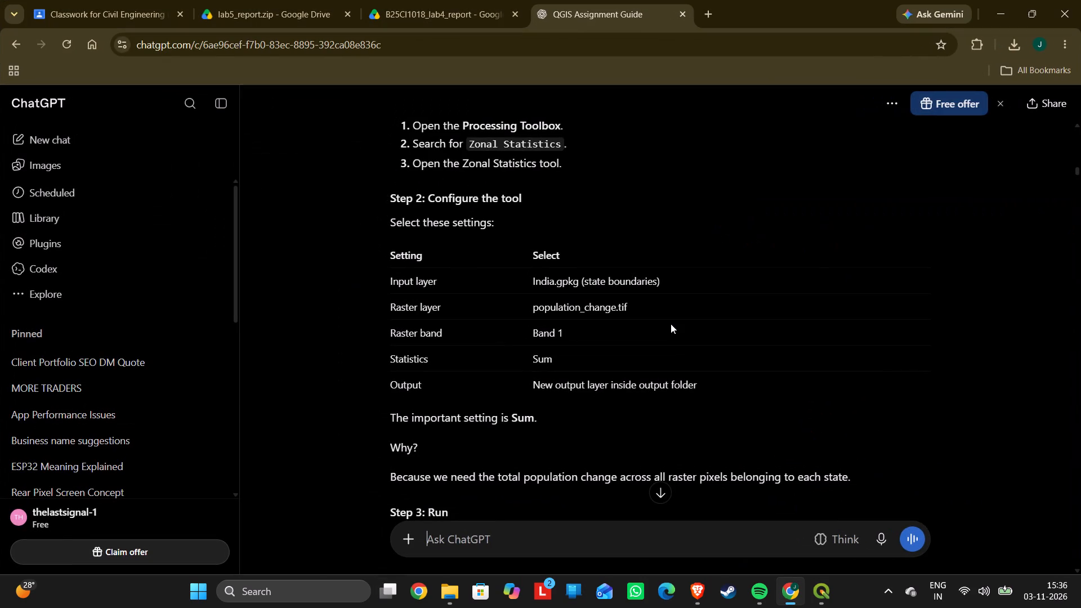
{"action": "scroll", "coordinate": [671, 324], "scroll_direction": "down", "scroll_amount": 3}
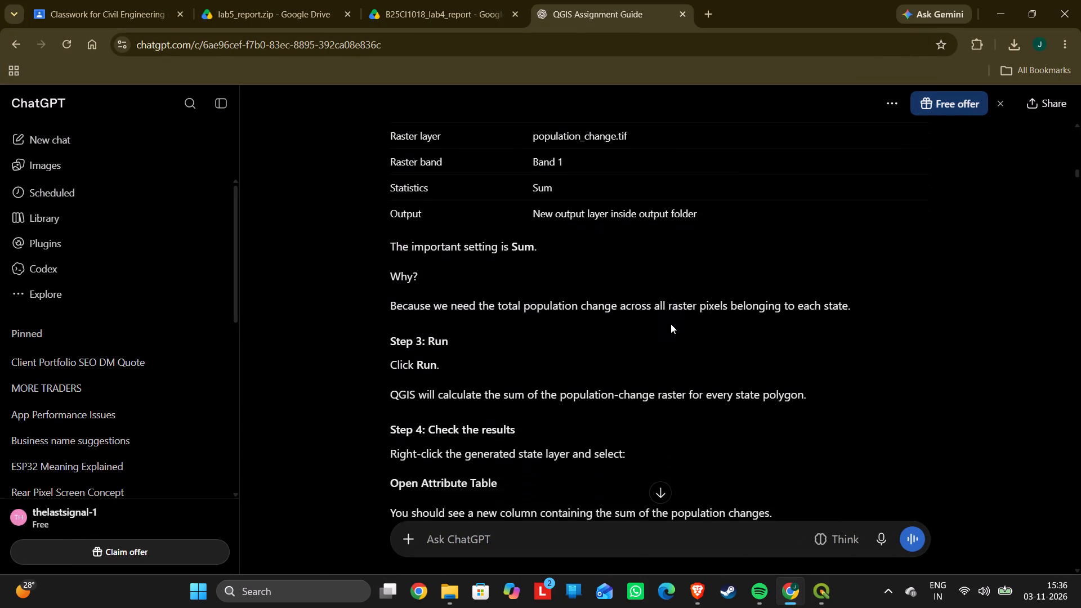
{"action": "scroll", "coordinate": [671, 324], "scroll_direction": "down", "scroll_amount": 1}
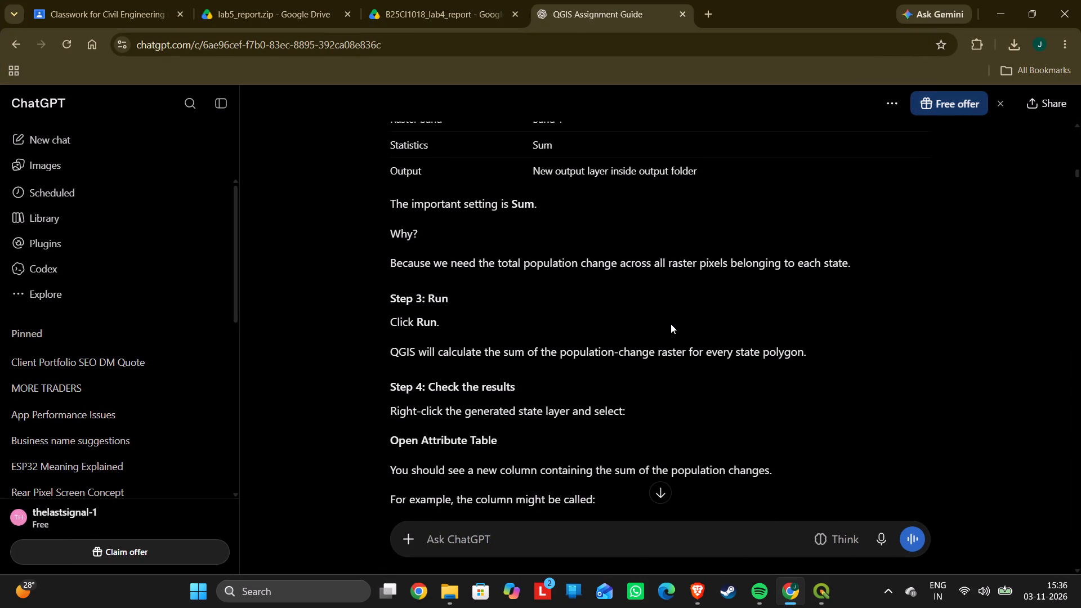
{"action": "scroll", "coordinate": [671, 324], "scroll_direction": "down", "scroll_amount": 1}
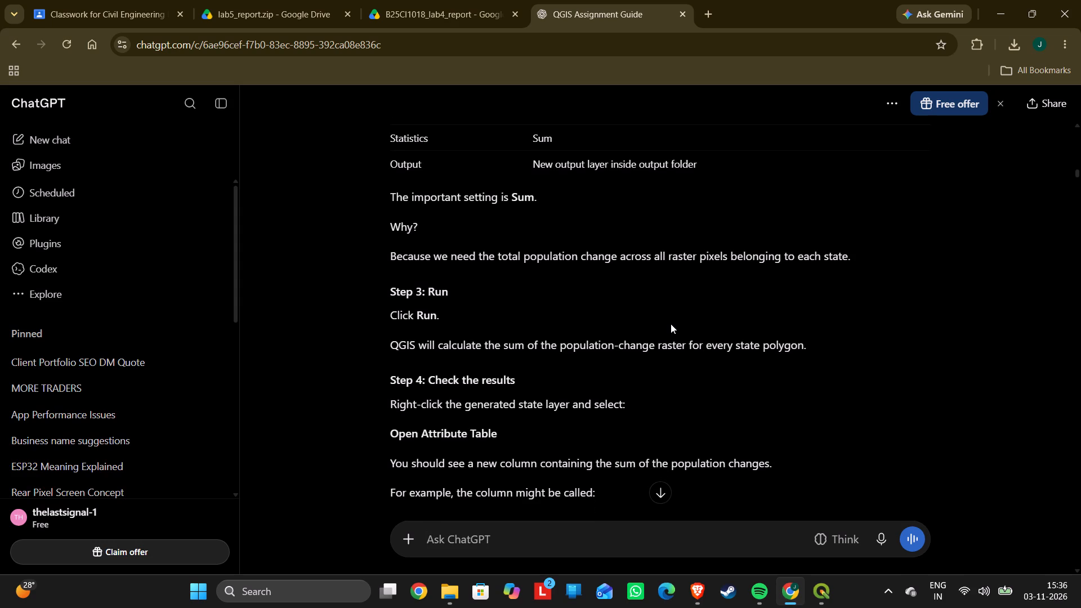
{"action": "scroll", "coordinate": [671, 324], "scroll_direction": "down", "scroll_amount": 1}
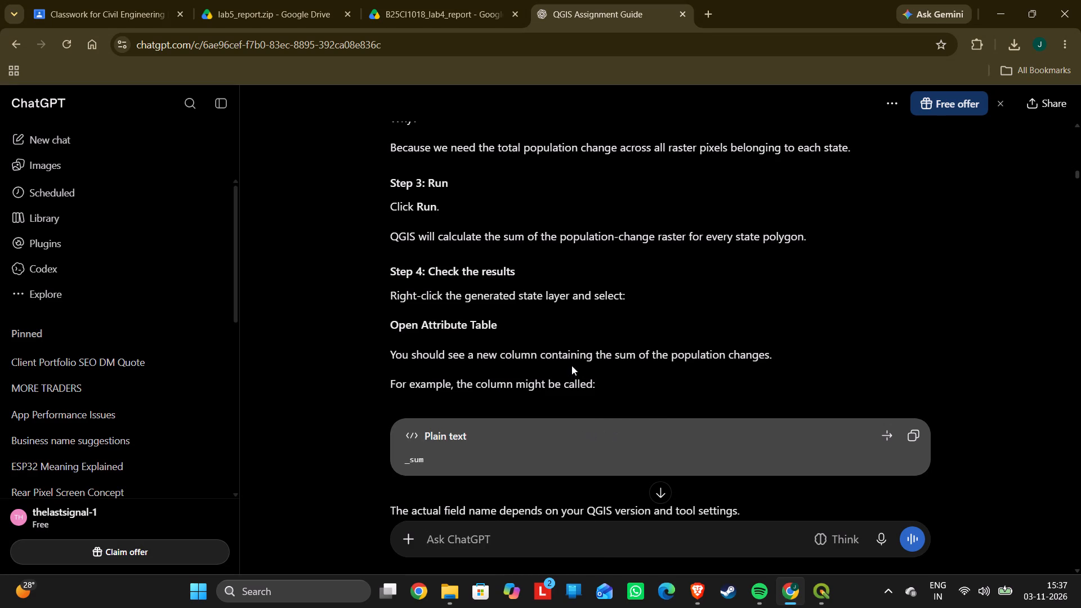
{"action": "scroll", "coordinate": [588, 320], "scroll_direction": "up", "scroll_amount": 5}
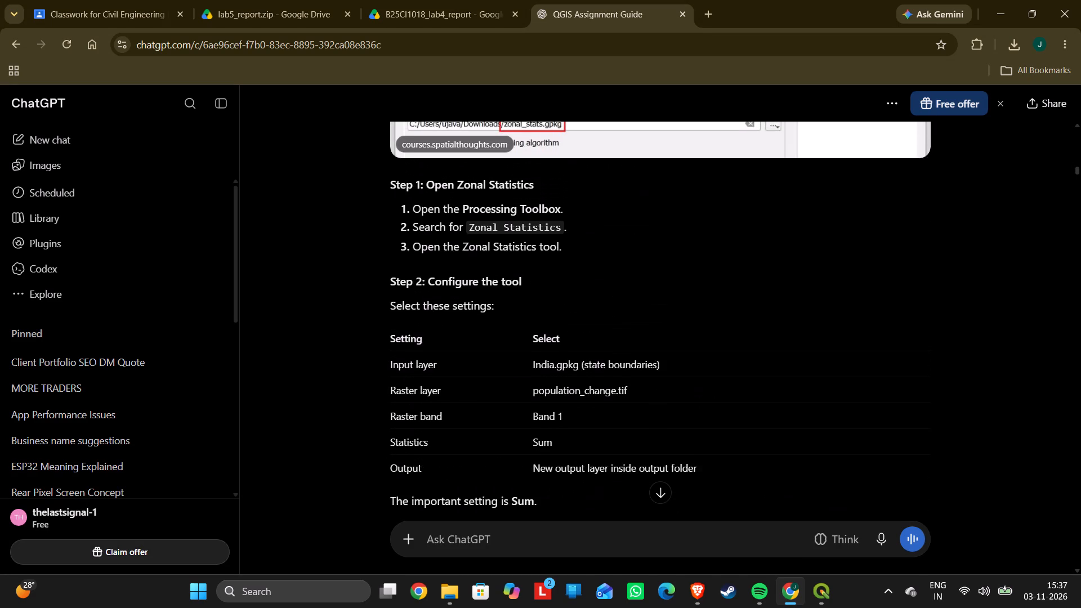
{"action": "scroll", "coordinate": [588, 320], "scroll_direction": "up", "scroll_amount": 3}
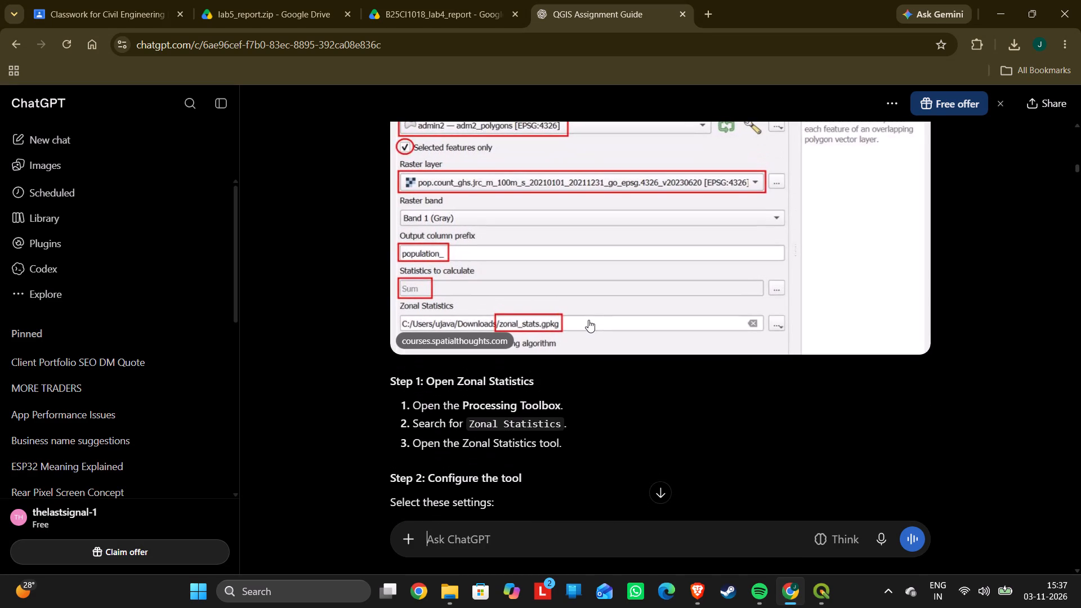
{"action": "scroll", "coordinate": [588, 320], "scroll_direction": "up", "scroll_amount": 6}
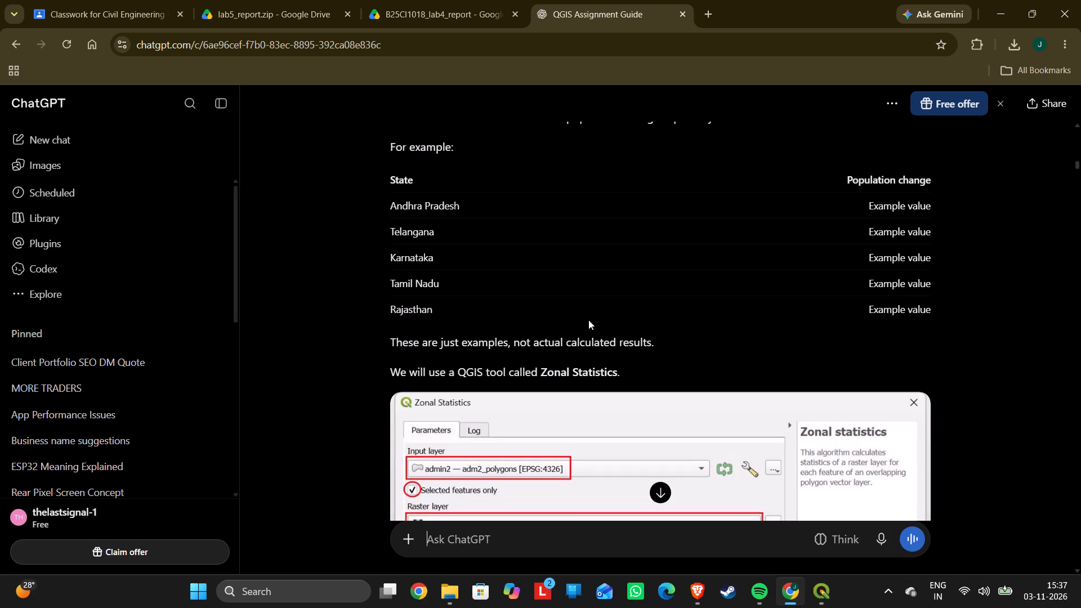
Read the guide's instructions on checking the zonal results, styling the final map and labelling states with name and population change.
{"action": "scroll", "coordinate": [588, 320], "scroll_direction": "down", "scroll_amount": 9}
{"action": "scroll", "coordinate": [588, 320], "scroll_direction": "right", "scroll_amount": 1}
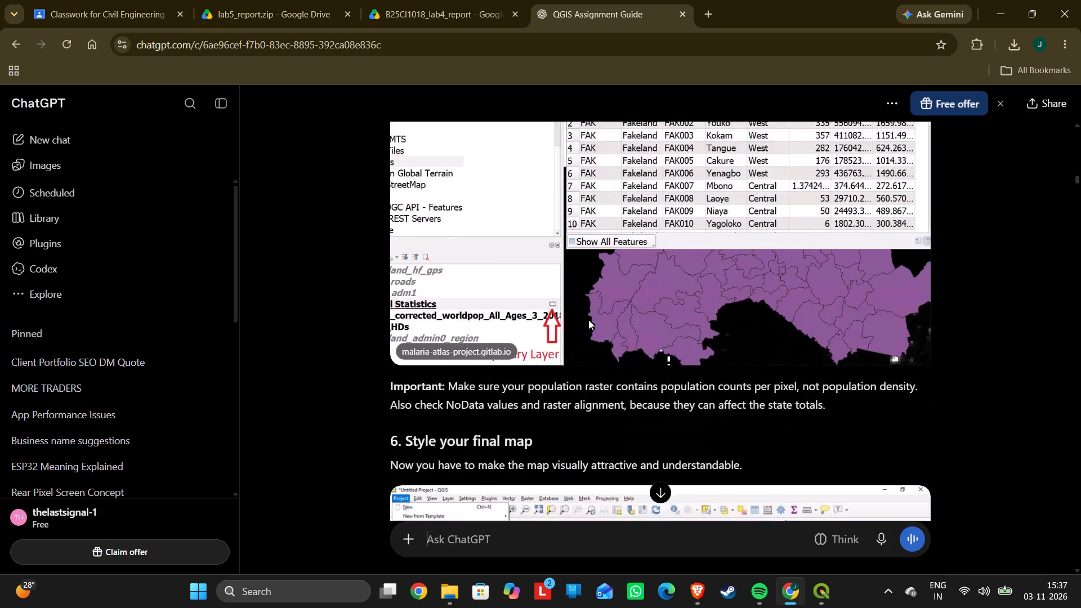
{"action": "scroll", "coordinate": [588, 320], "scroll_direction": "right", "scroll_amount": 1}
{"action": "scroll", "coordinate": [588, 320], "scroll_direction": "down", "scroll_amount": 3}
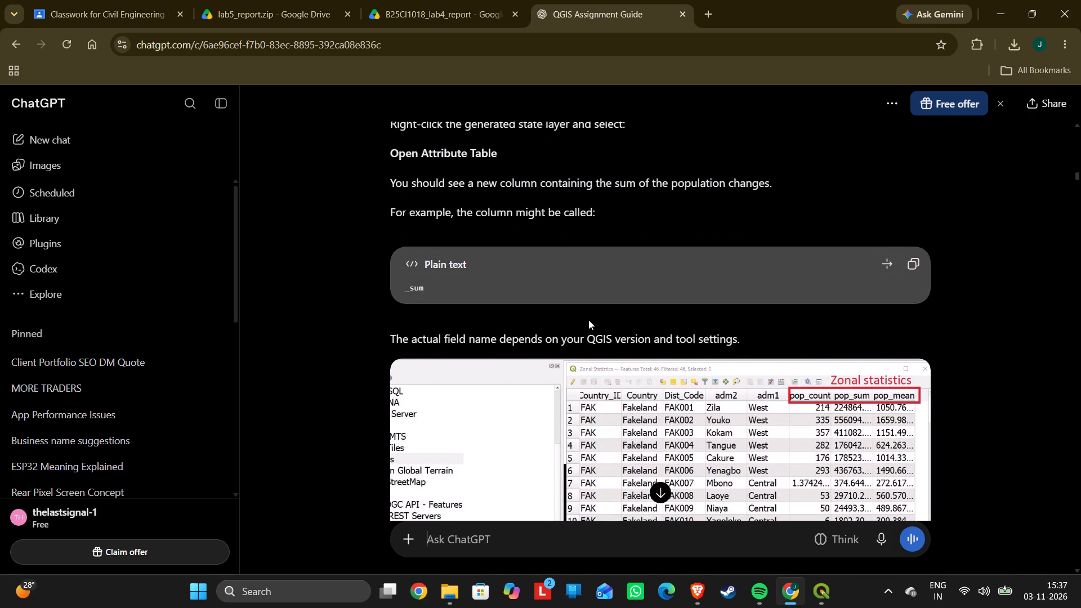
{"action": "scroll", "coordinate": [588, 320], "scroll_direction": "down", "scroll_amount": 4}
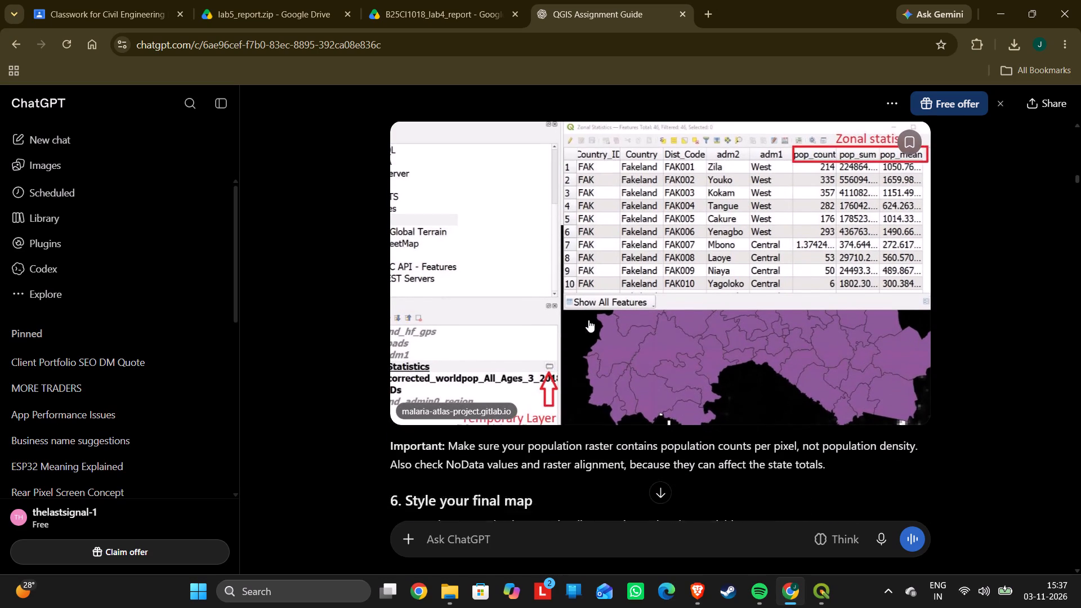
{"action": "scroll", "coordinate": [619, 247], "scroll_direction": "down", "scroll_amount": 3}
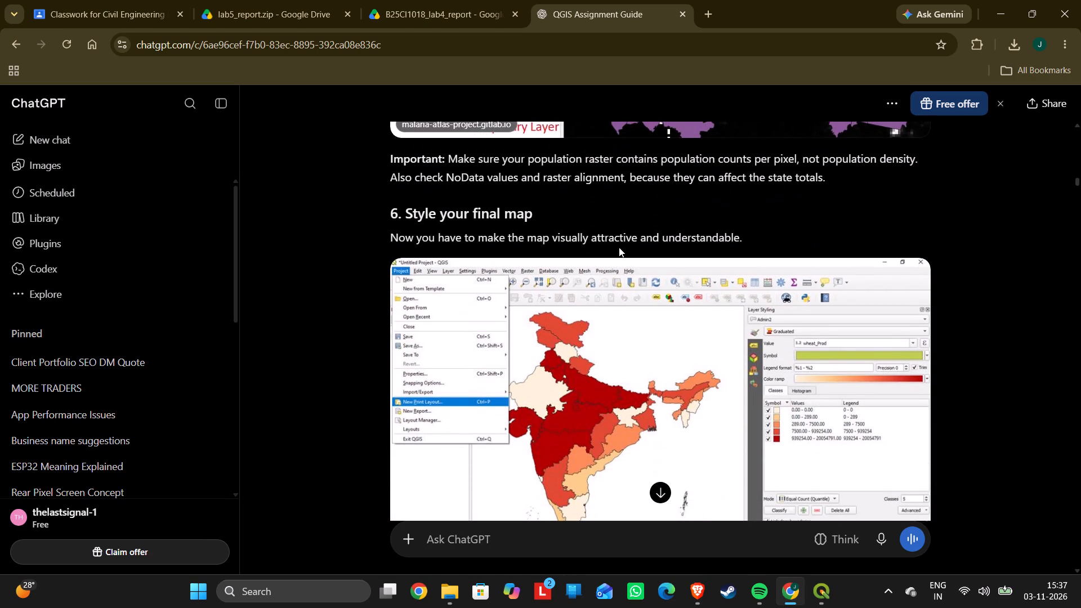
{"action": "scroll", "coordinate": [619, 247], "scroll_direction": "down", "scroll_amount": 6}
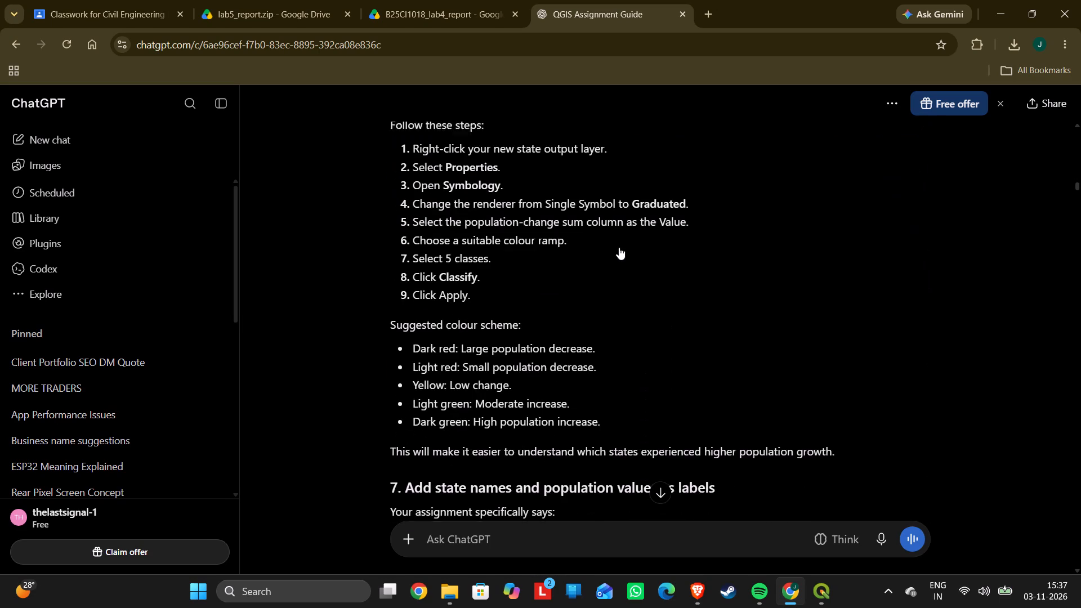
{"action": "scroll", "coordinate": [619, 247], "scroll_direction": "down", "scroll_amount": 4}
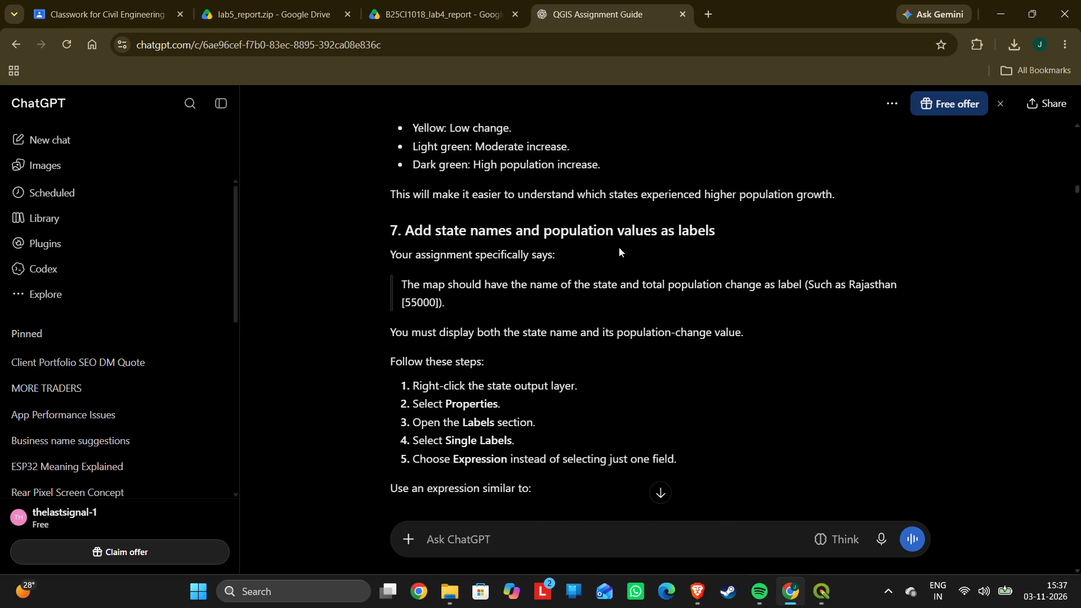
{"action": "scroll", "coordinate": [619, 247], "scroll_direction": "down", "scroll_amount": 2}
{"action": "left_click", "coordinate": [619, 247]}
{"action": "scroll", "coordinate": [619, 247], "scroll_direction": "down", "scroll_amount": 1}
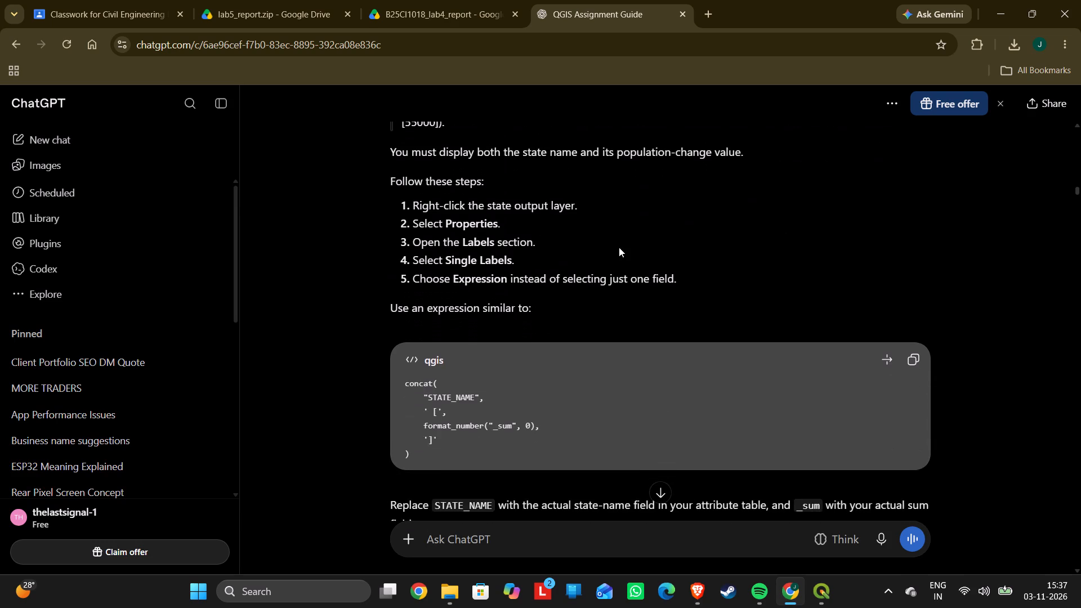
Read the guide's sections on using the map_template.qpt layout and exporting the final map as an image.
{"action": "scroll", "coordinate": [619, 247], "scroll_direction": "down", "scroll_amount": 6}
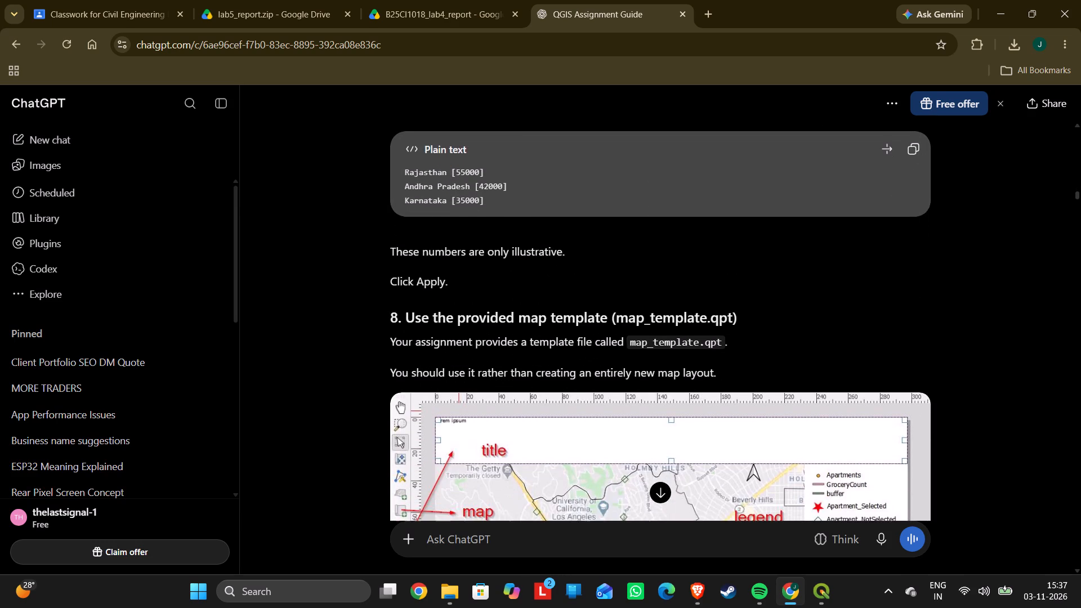
{"action": "scroll", "coordinate": [619, 247], "scroll_direction": "down", "scroll_amount": 9}
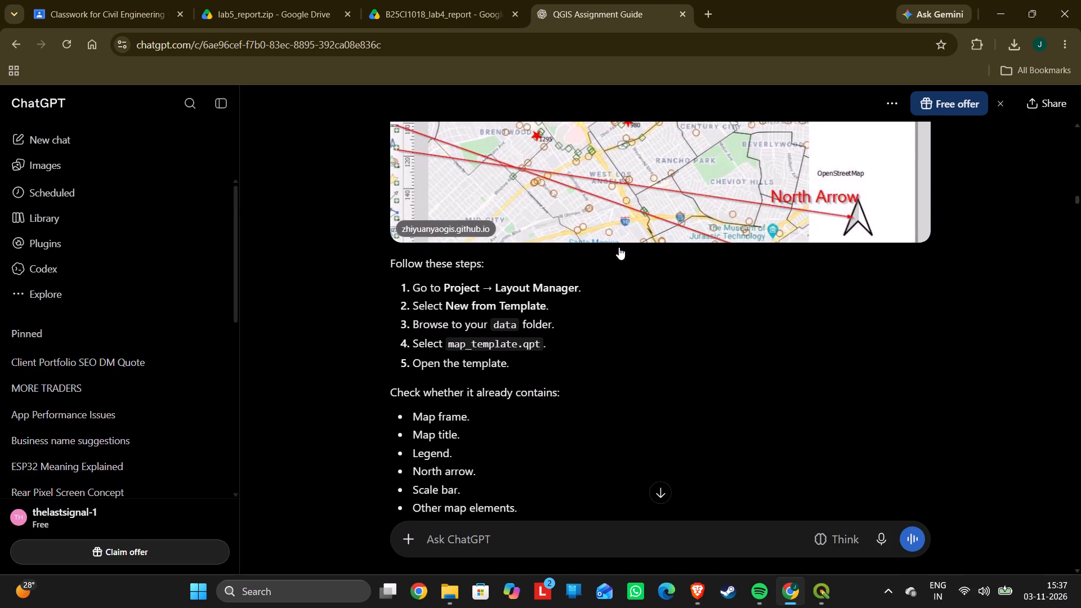
{"action": "scroll", "coordinate": [619, 247], "scroll_direction": "down", "scroll_amount": 4}
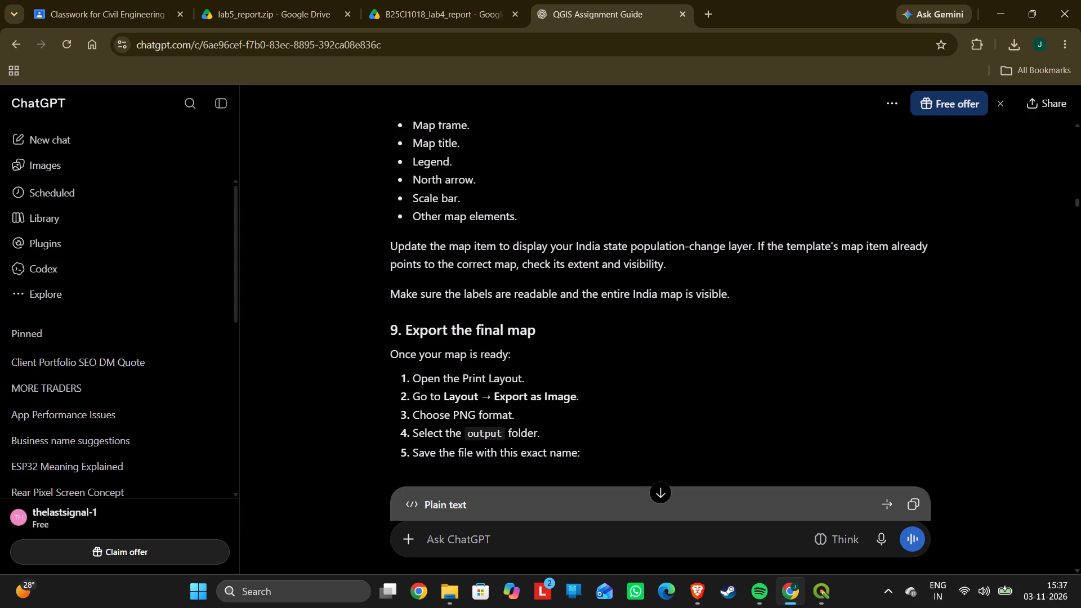
{"action": "scroll", "coordinate": [619, 247], "scroll_direction": "down", "scroll_amount": 2}
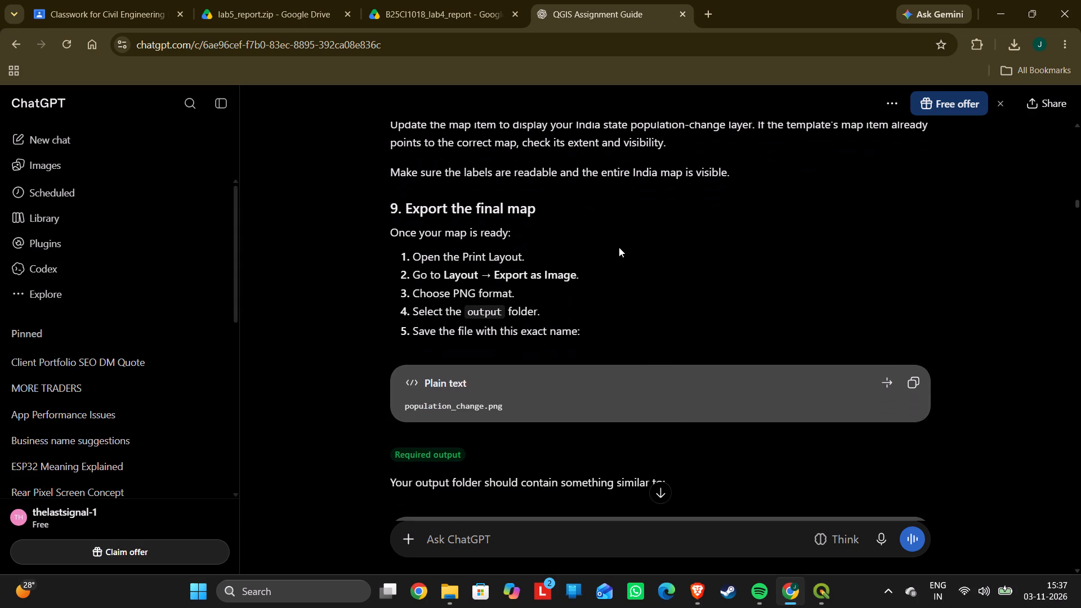
Read the guide's required output and lab report sections, checking the Drive report folder and the QGIS layer list.
{"action": "scroll", "coordinate": [619, 247], "scroll_direction": "down", "scroll_amount": 4}
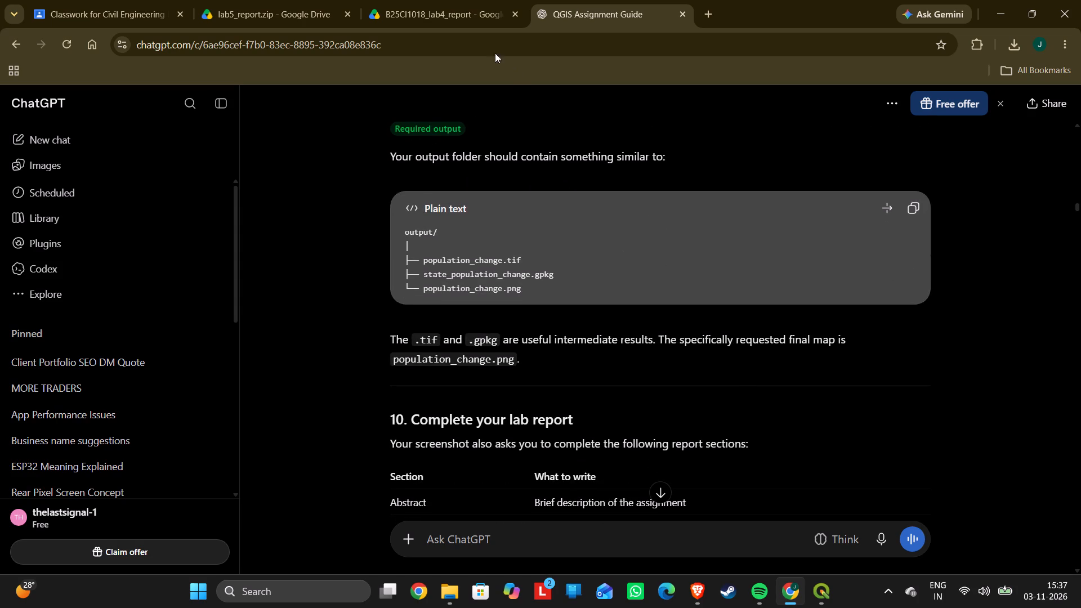
{"action": "left_click", "coordinate": [470, 18]}
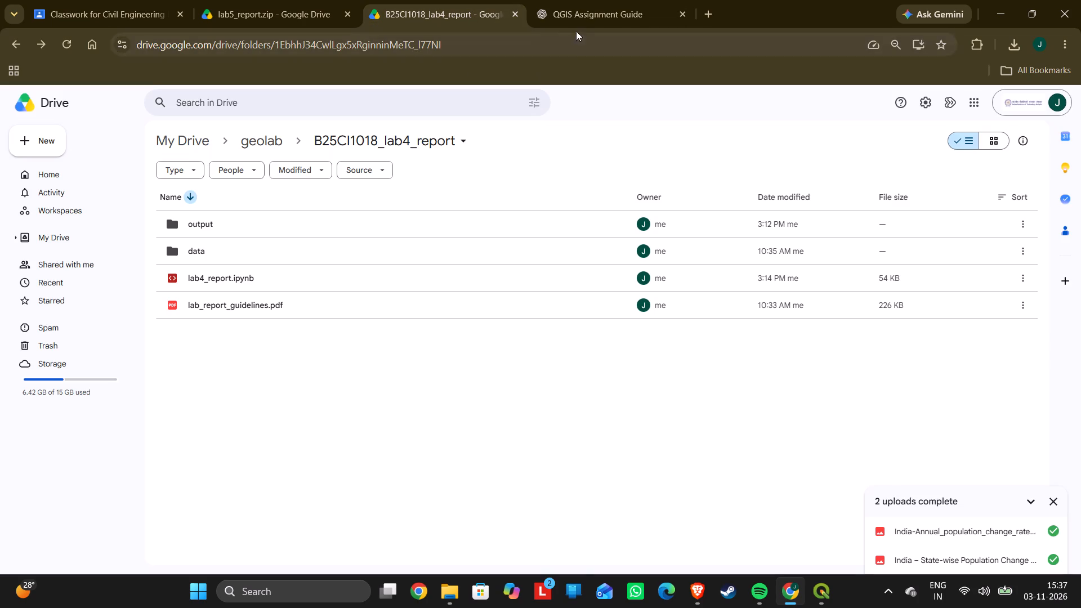
{"action": "left_click", "coordinate": [590, 20]}
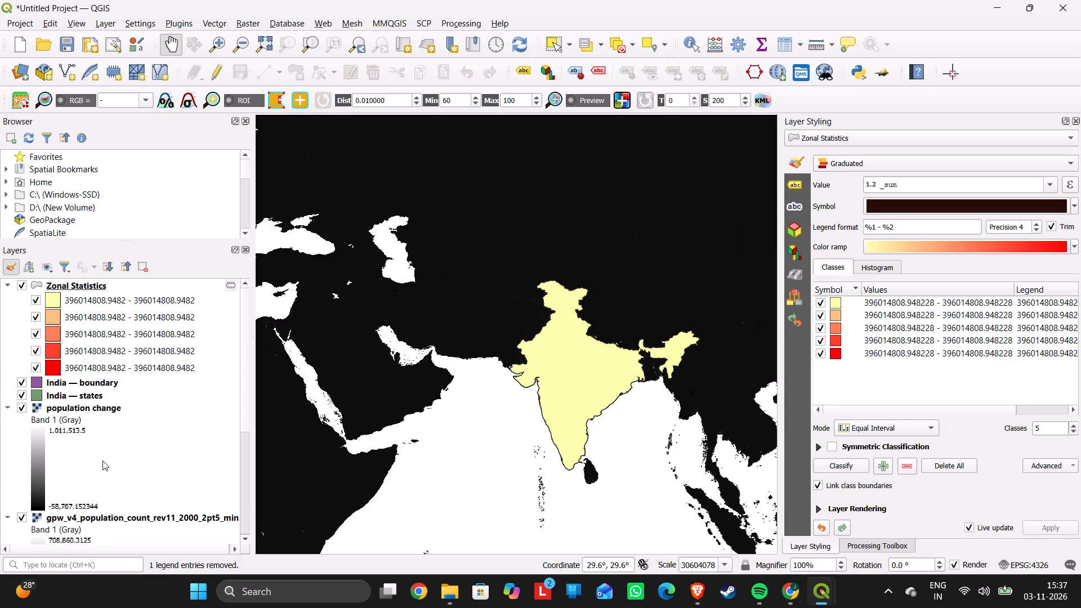
{"action": "scroll", "coordinate": [102, 461], "scroll_direction": "down", "scroll_amount": 3}
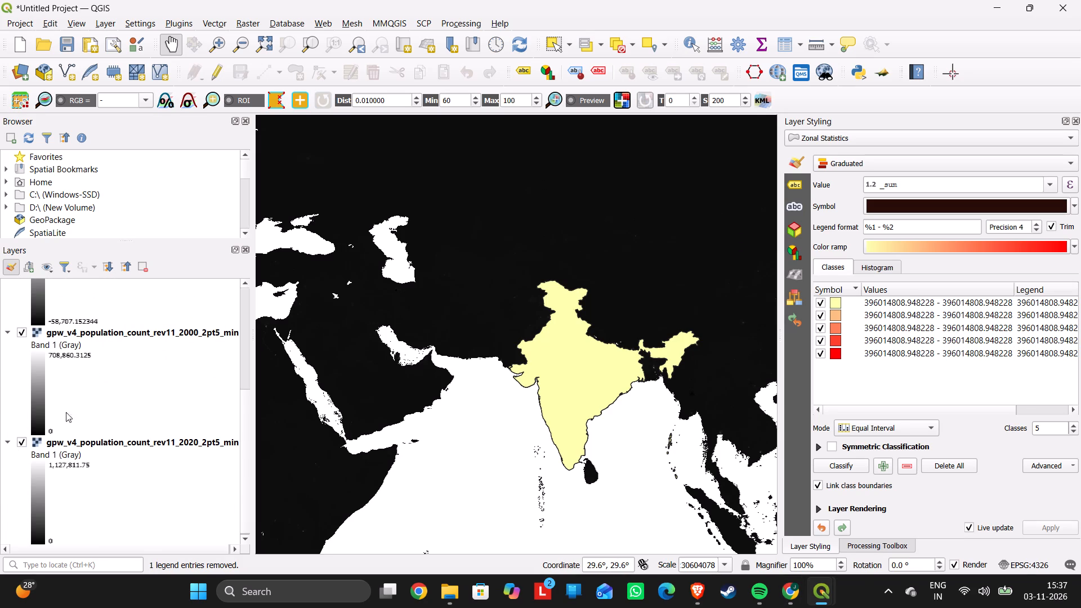
{"action": "scroll", "coordinate": [113, 413], "scroll_direction": "up", "scroll_amount": 6}
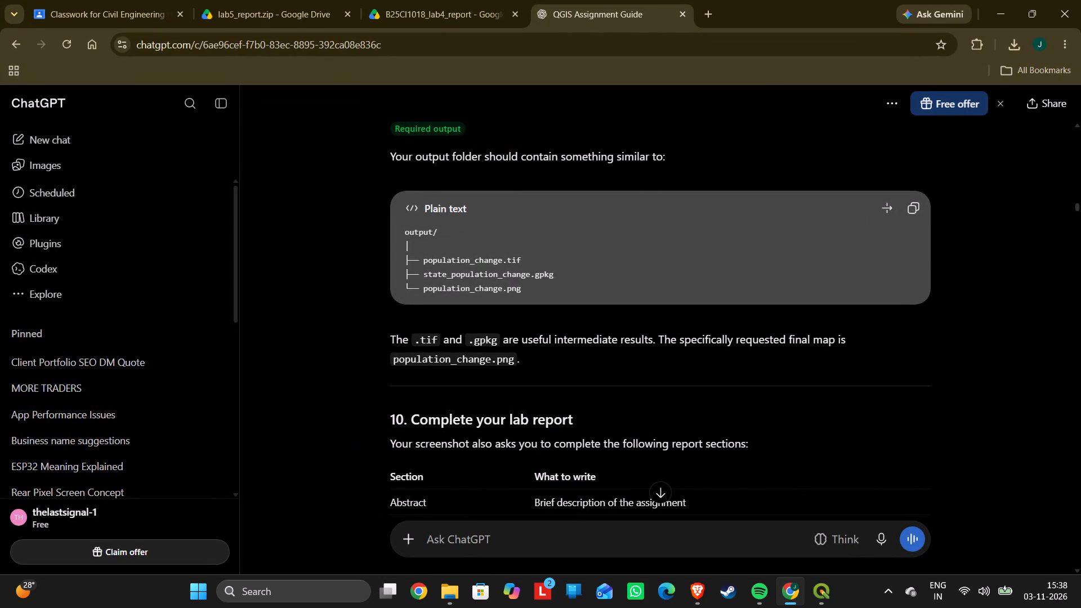
{"action": "scroll", "coordinate": [497, 447], "scroll_direction": "down", "scroll_amount": 5}
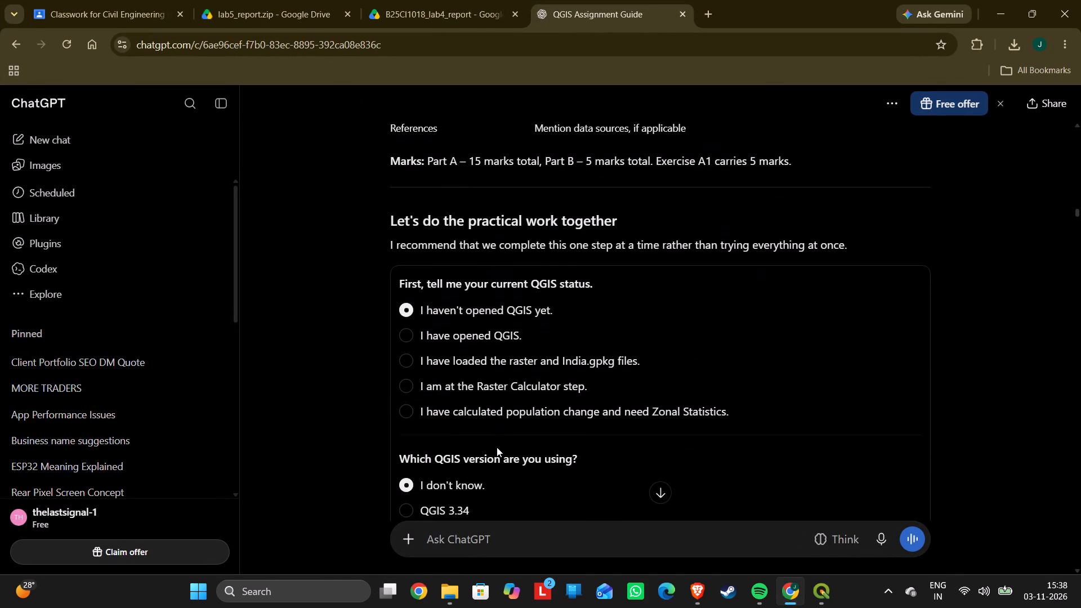
Attach India – State-wise Population Change (2000–2020).png from the lab4_report output folder to the ChatGPT message.
{"action": "left_click", "coordinate": [411, 531]}
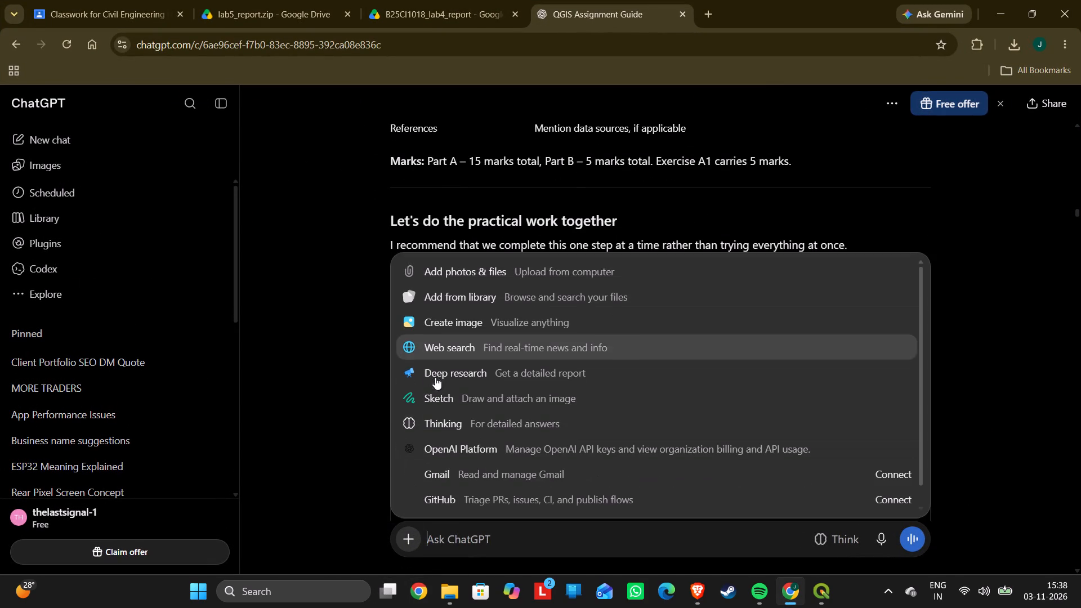
{"action": "left_click", "coordinate": [488, 275]}
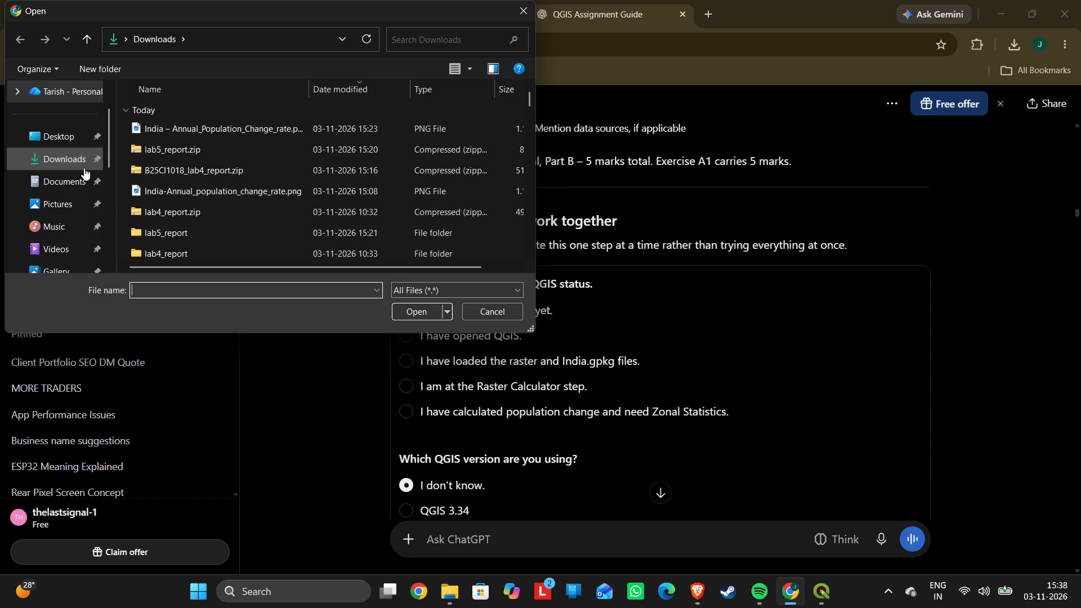
{"action": "scroll", "coordinate": [84, 168], "scroll_direction": "down", "scroll_amount": 1}
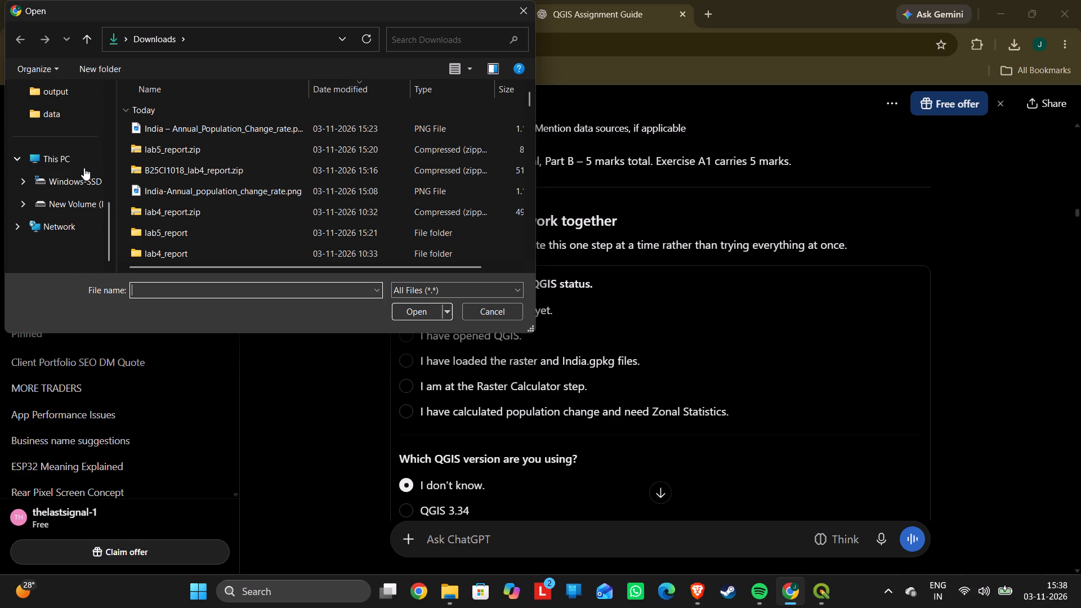
{"action": "scroll", "coordinate": [84, 168], "scroll_direction": "up", "scroll_amount": 1}
{"action": "left_click", "coordinate": [82, 244]}
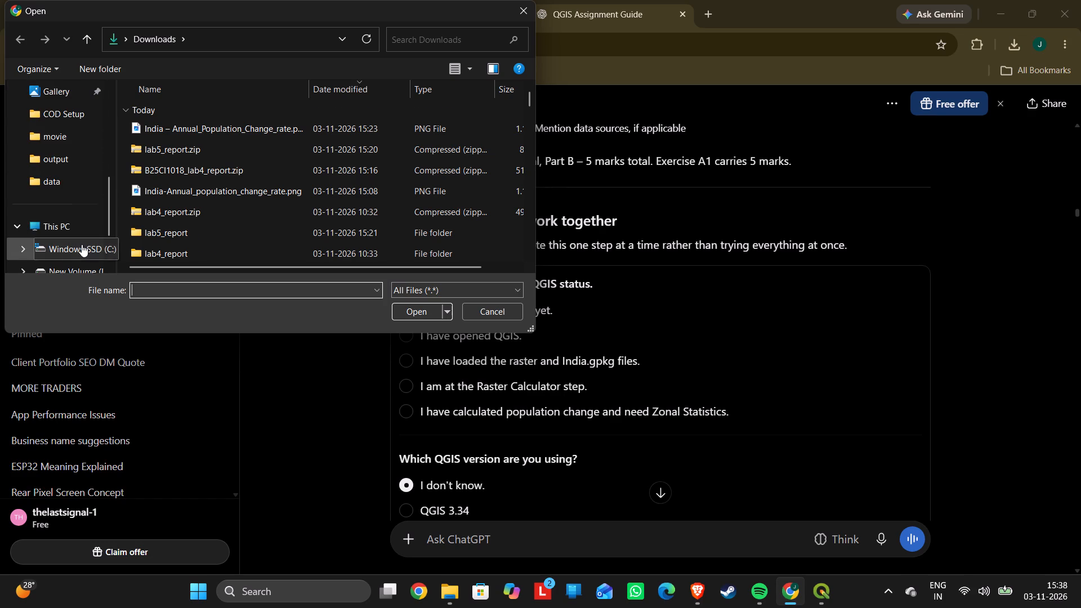
{"action": "left_click", "coordinate": [82, 248]}
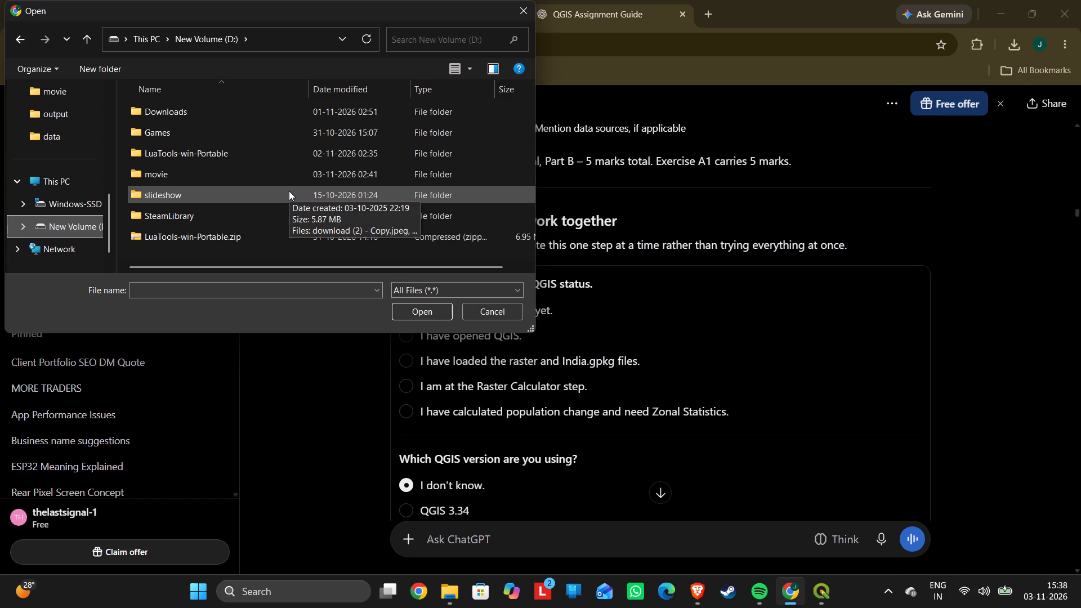
{"action": "left_click", "coordinate": [74, 131]}
{"action": "left_click", "coordinate": [195, 38]}
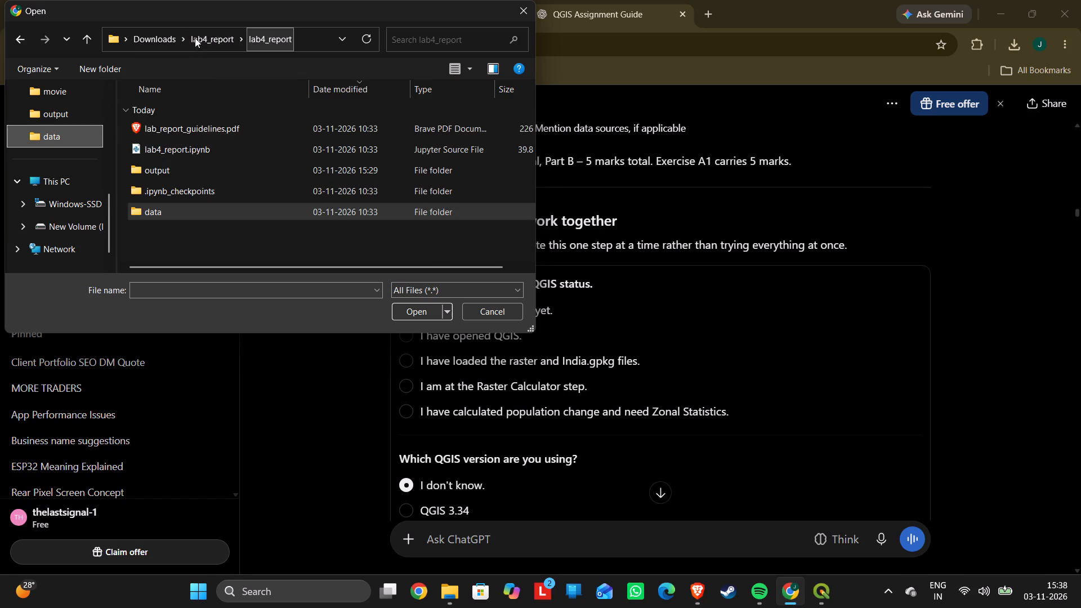
{"action": "double_click", "coordinate": [207, 172]}
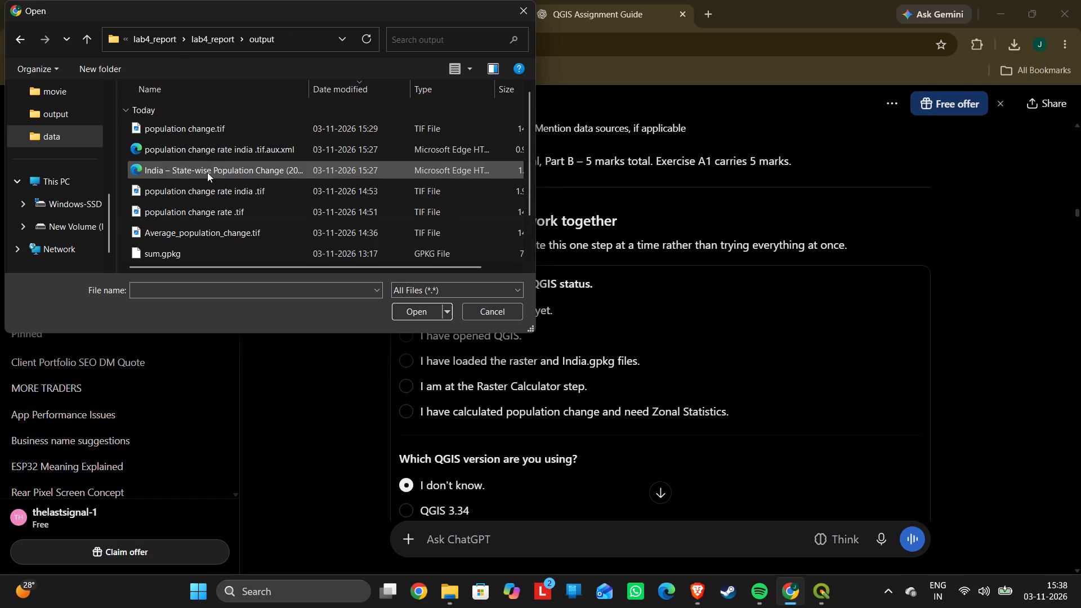
{"action": "scroll", "coordinate": [219, 190], "scroll_direction": "down", "scroll_amount": 1}
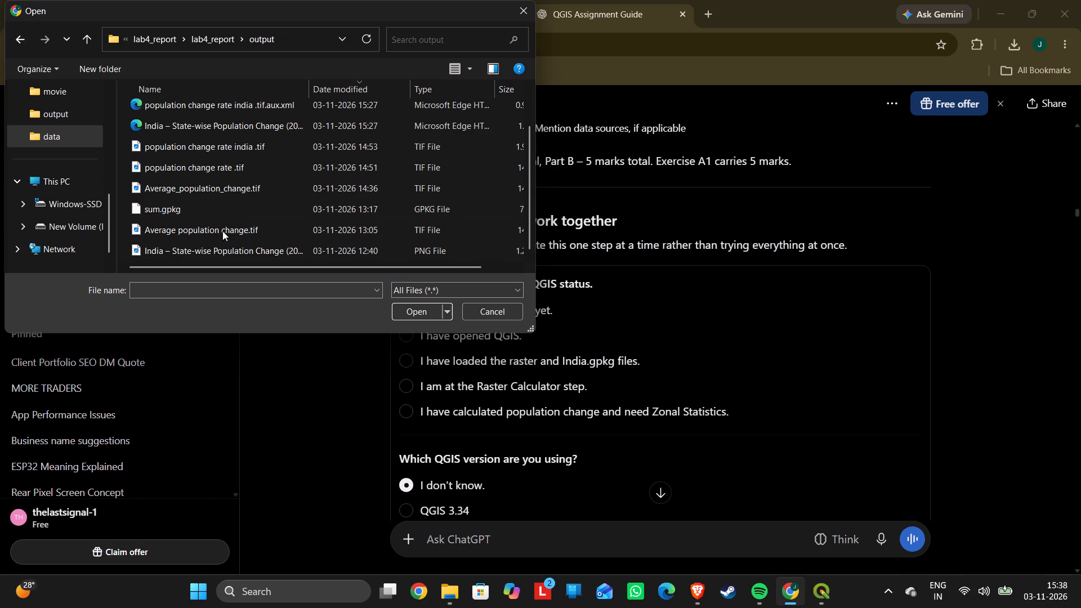
{"action": "left_click", "coordinate": [251, 251]}
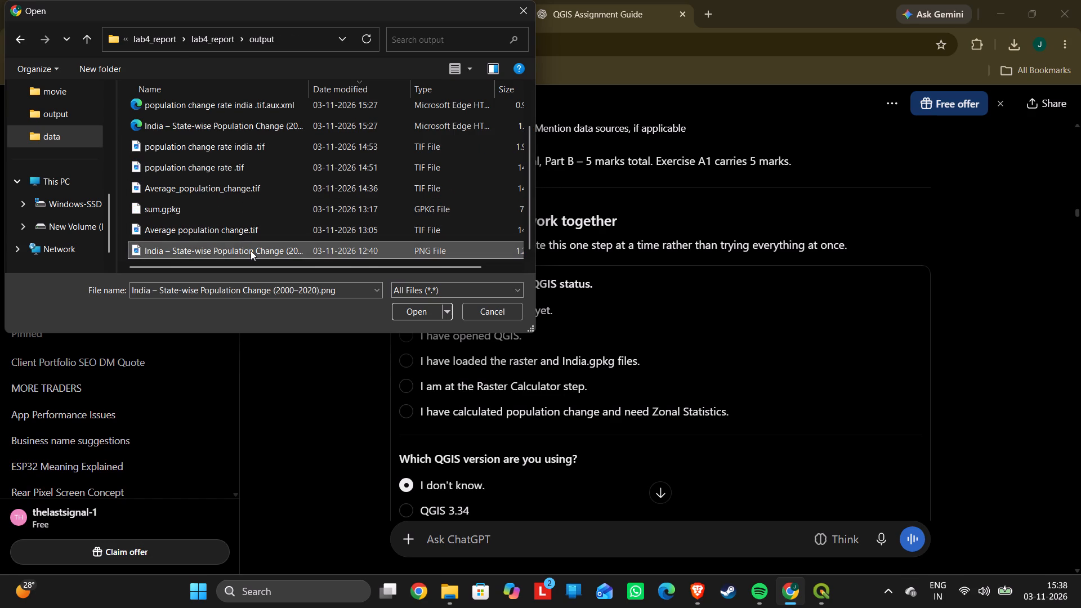
{"action": "scroll", "coordinate": [251, 251], "scroll_direction": "up", "scroll_amount": 2}
{"action": "left_click", "coordinate": [411, 311]}
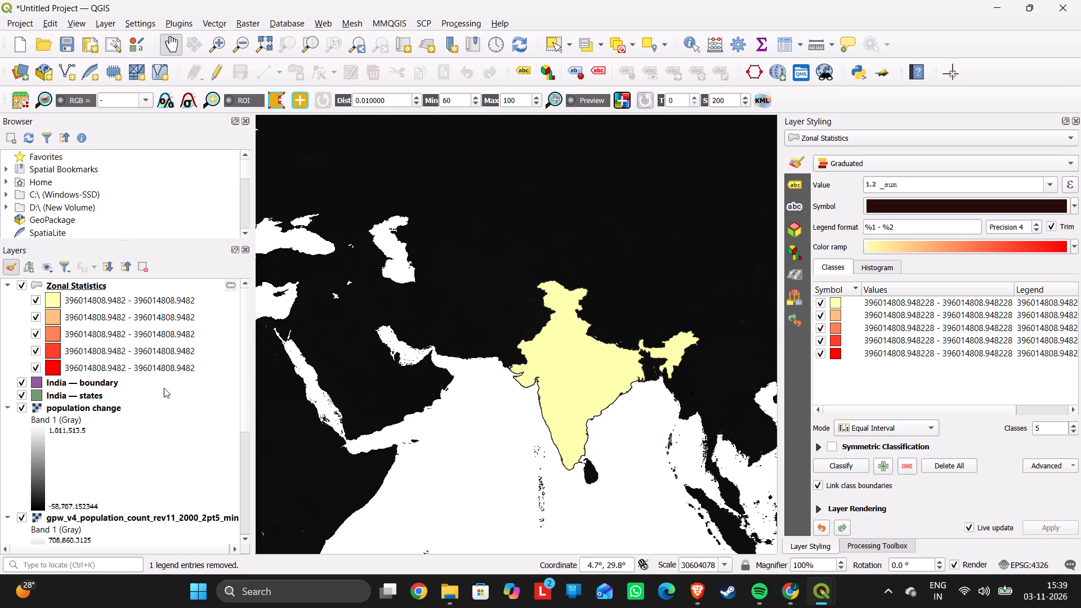
{"action": "scroll", "coordinate": [164, 388], "scroll_direction": "up", "scroll_amount": 1}
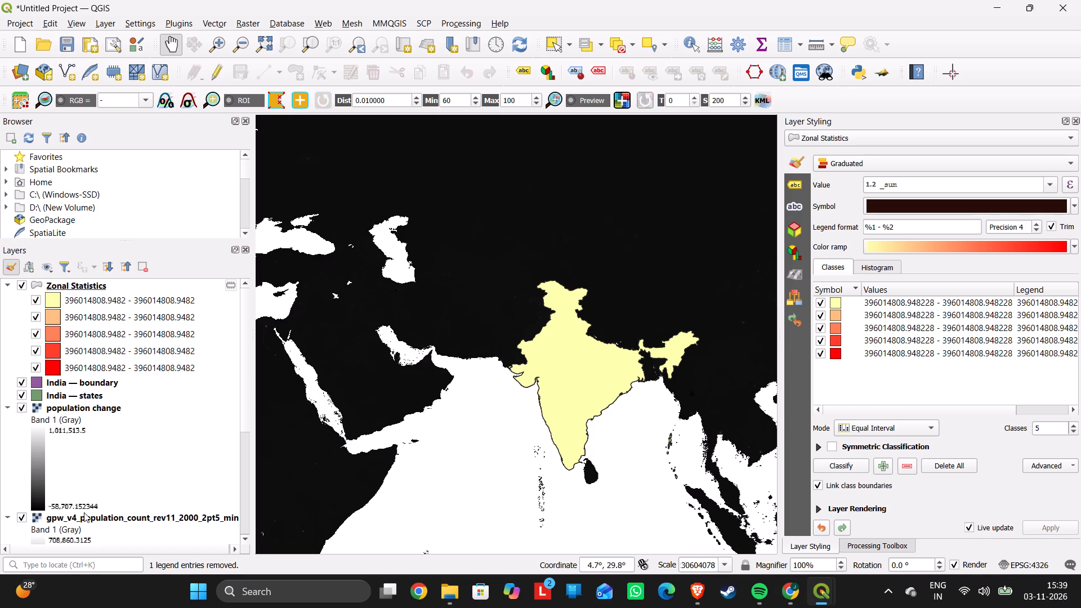
{"action": "left_click", "coordinate": [84, 512]}
{"action": "right_click", "coordinate": [84, 512]}
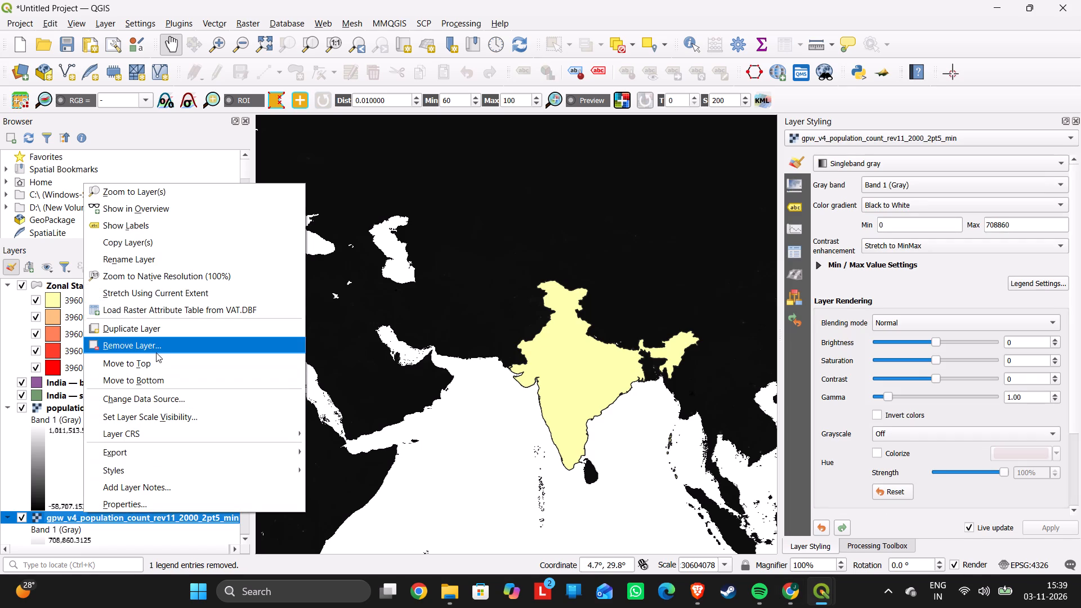
{"action": "left_click", "coordinate": [161, 342]}
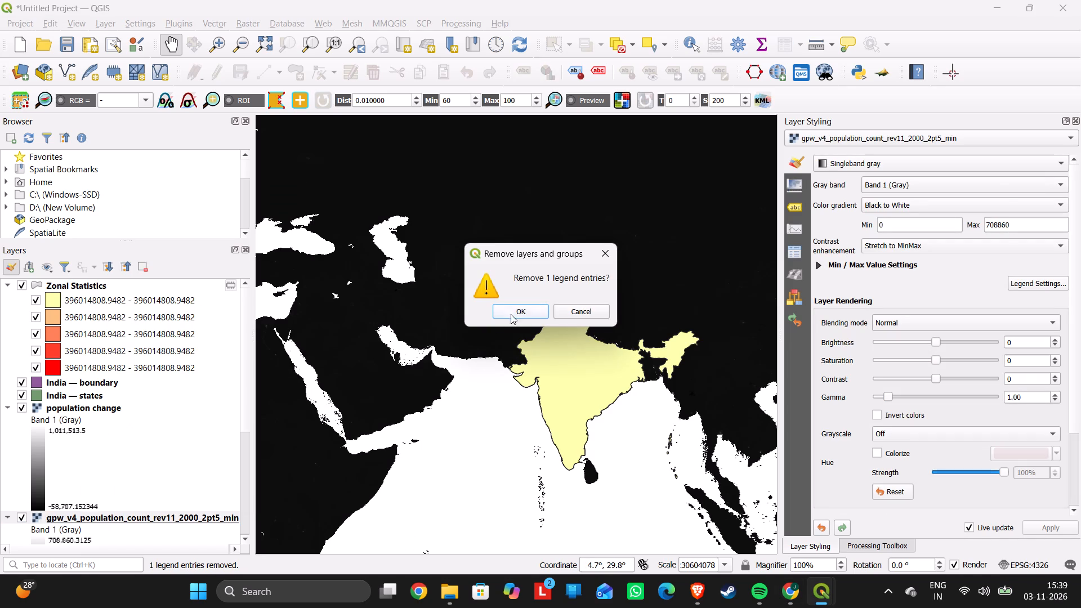
{"action": "left_click", "coordinate": [516, 310]}
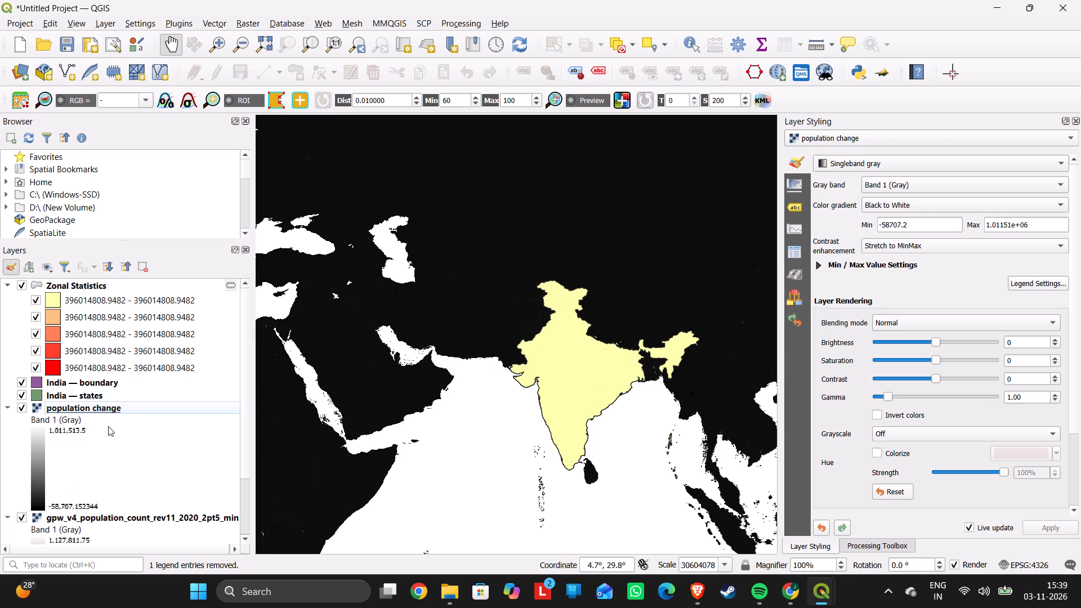
Remove the population change and gpw_v4_population_count_rev11_2020_2pt5_min raster layers from the project.
{"action": "right_click", "coordinate": [105, 410]}
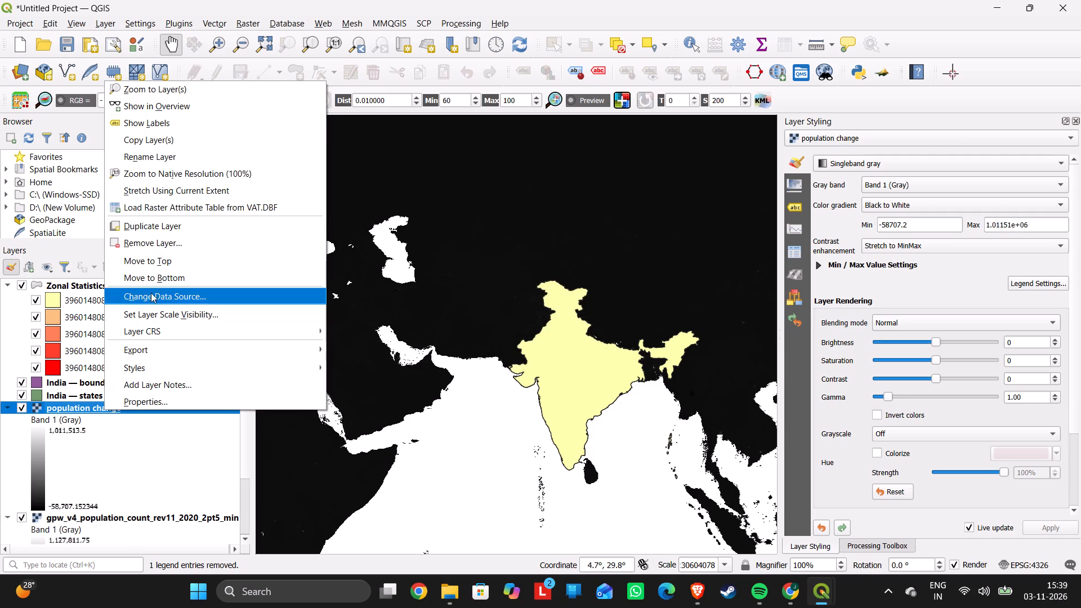
{"action": "left_click", "coordinate": [176, 240]}
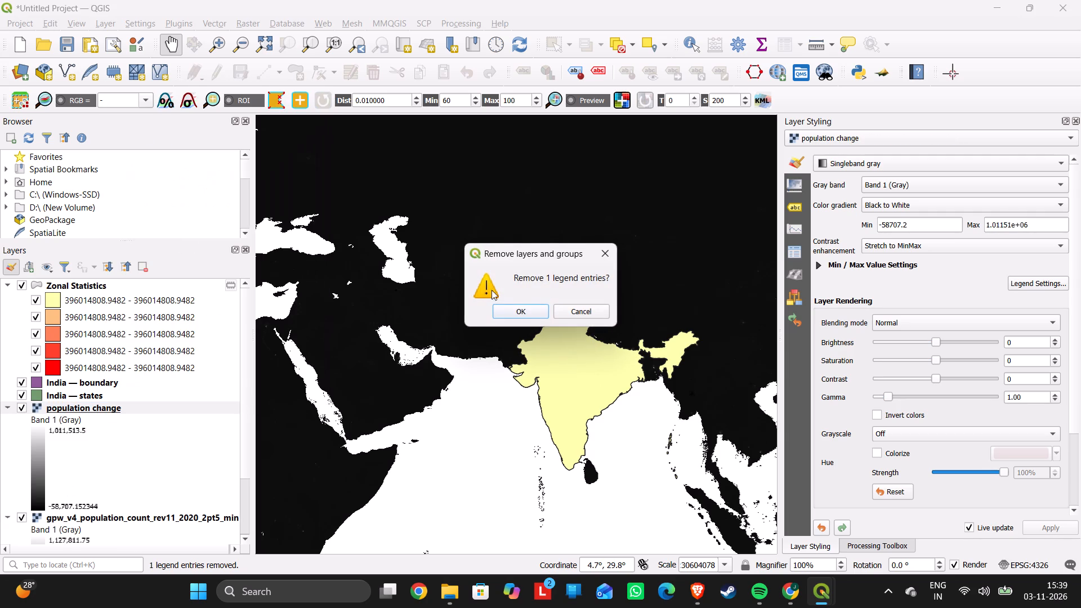
{"action": "left_click", "coordinate": [535, 318]}
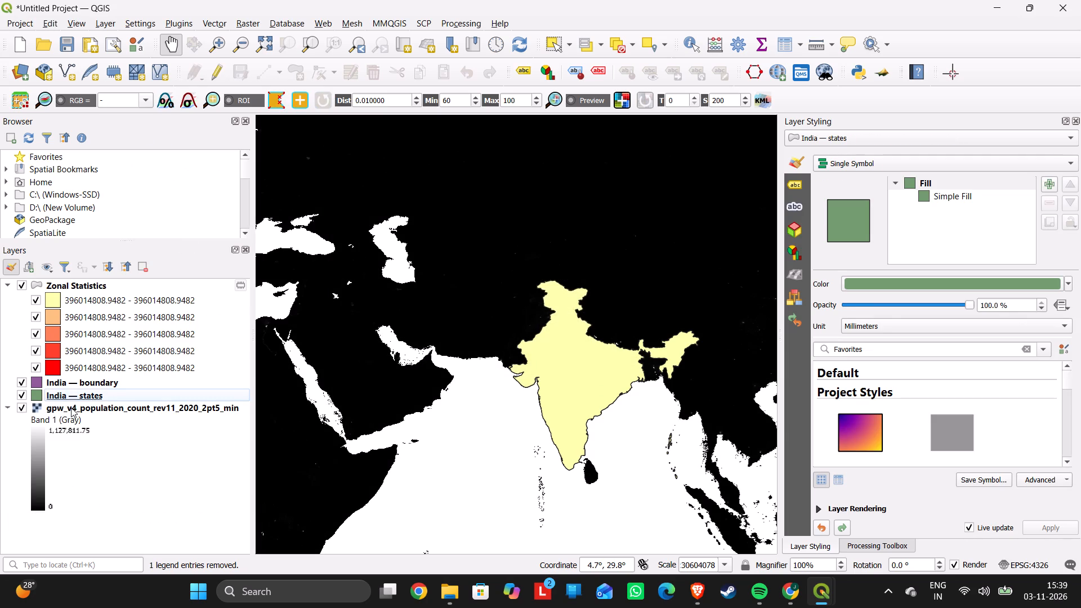
{"action": "right_click", "coordinate": [75, 409]}
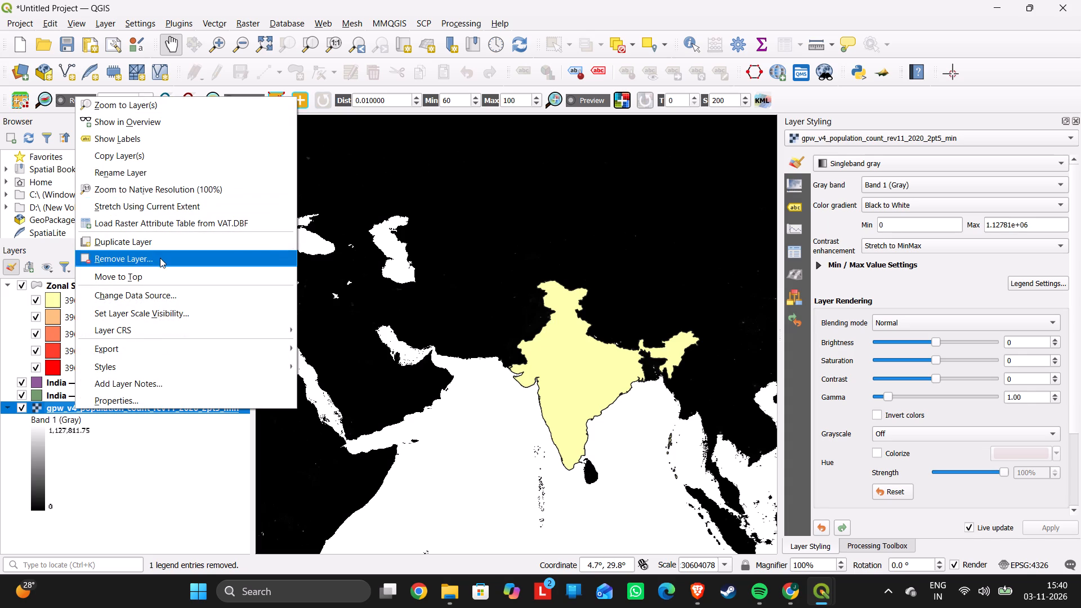
{"action": "left_click", "coordinate": [160, 258]}
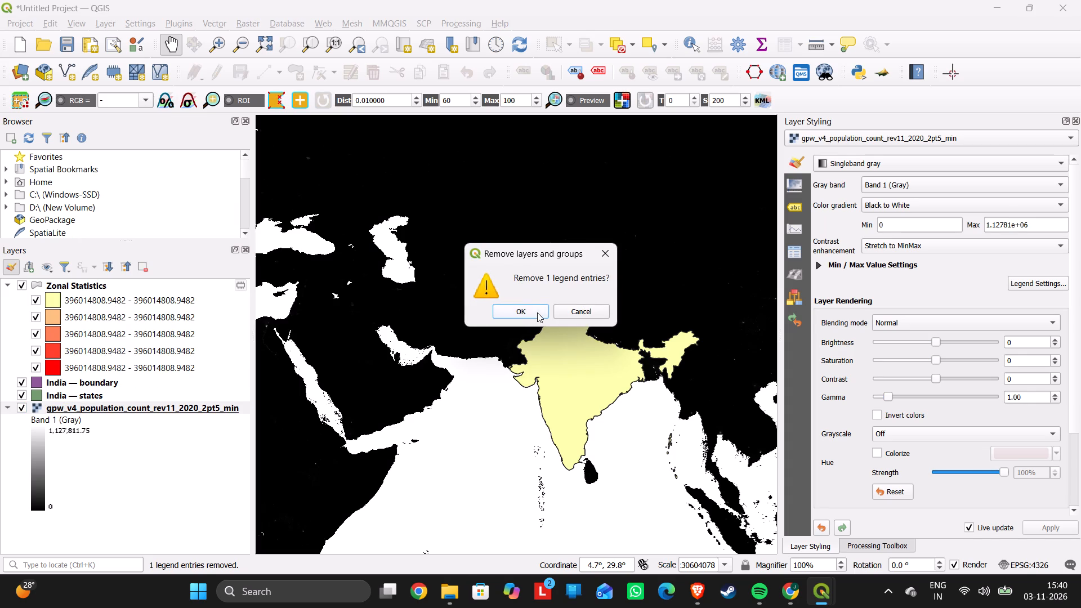
{"action": "left_click", "coordinate": [537, 312]}
Remove the remaining India — boundary, Zonal Statistics and India — states vector layers from the project.
{"action": "left_click", "coordinate": [101, 381]}
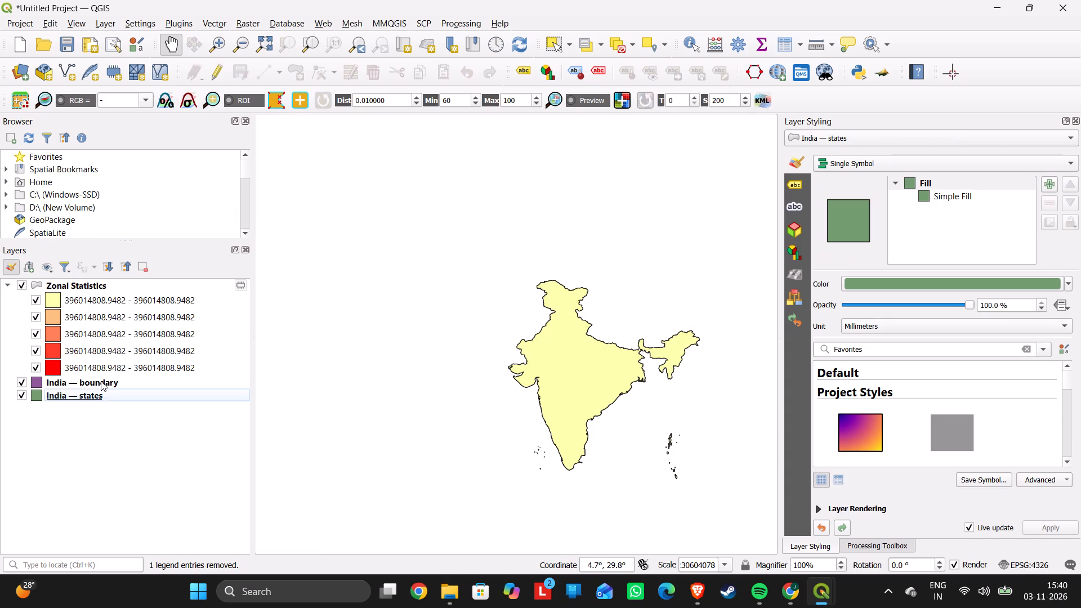
{"action": "right_click", "coordinate": [101, 381]}
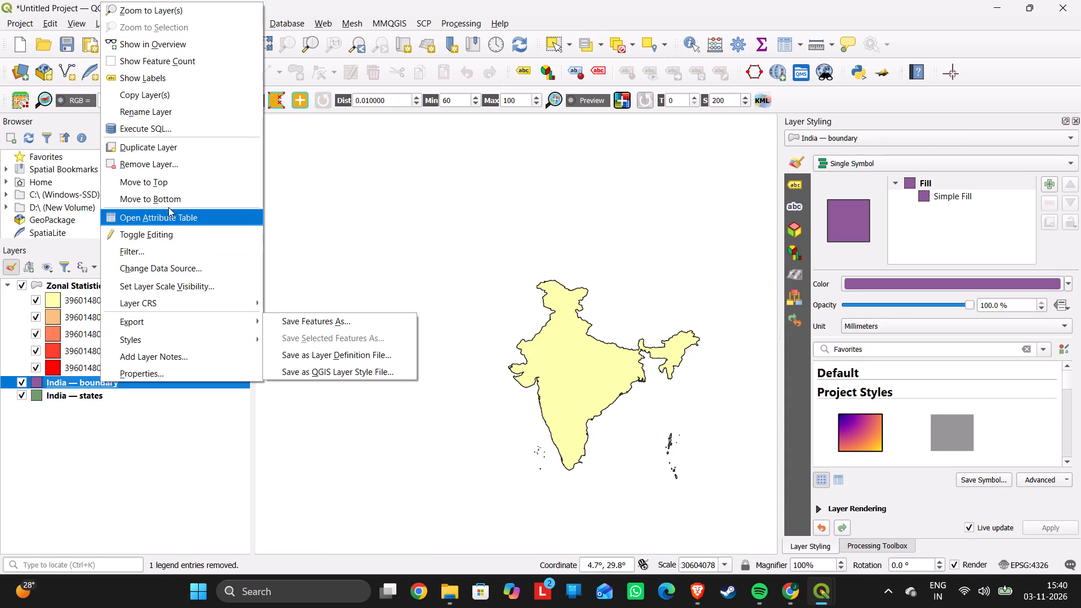
{"action": "left_click", "coordinate": [186, 162]}
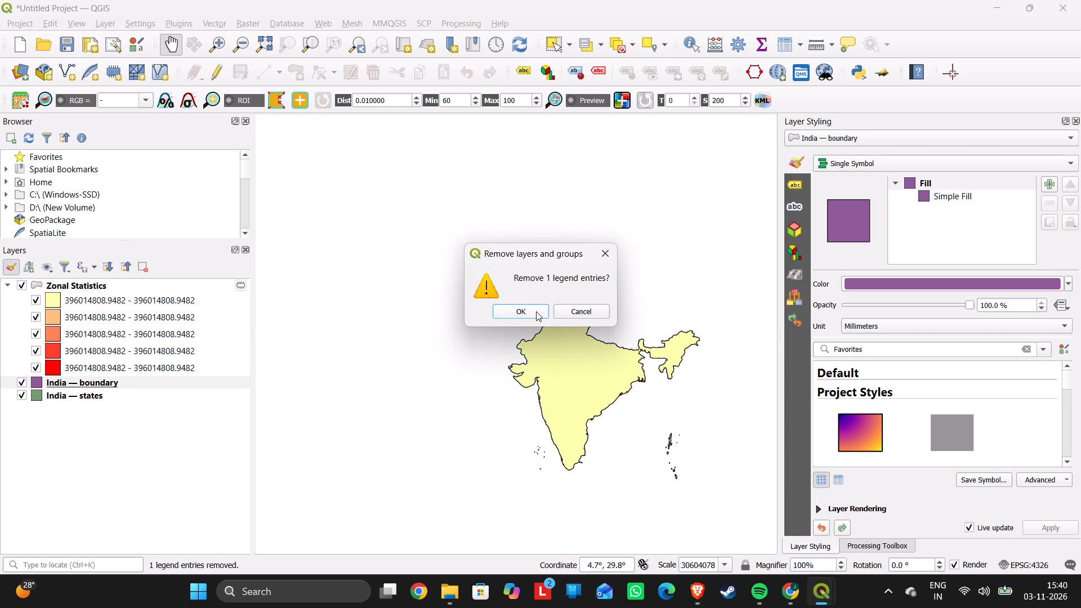
{"action": "left_click", "coordinate": [536, 311]}
{"action": "right_click", "coordinate": [101, 287]}
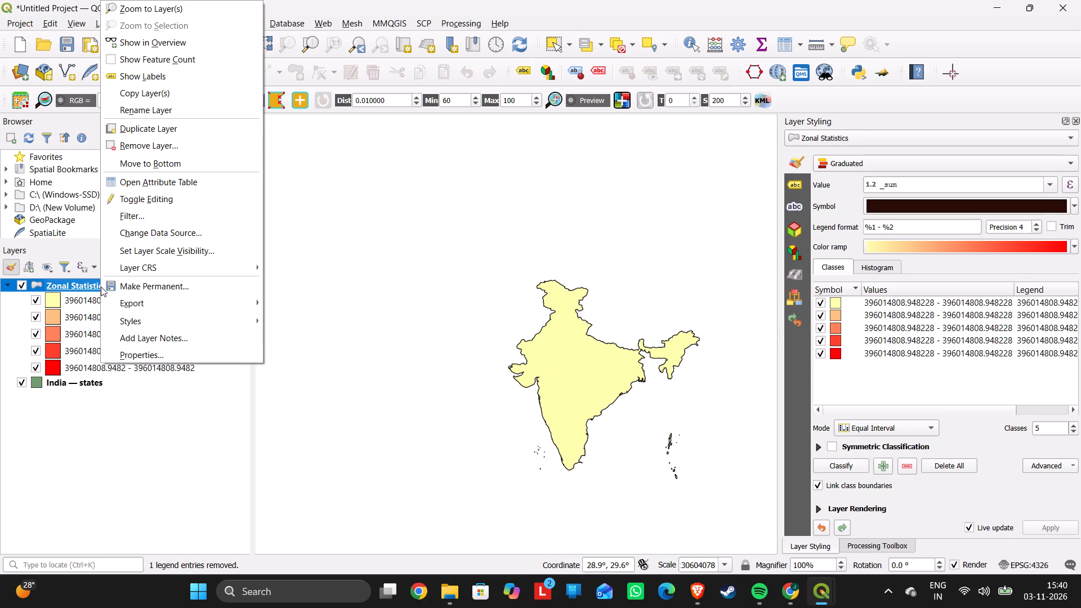
{"action": "left_click", "coordinate": [153, 143]}
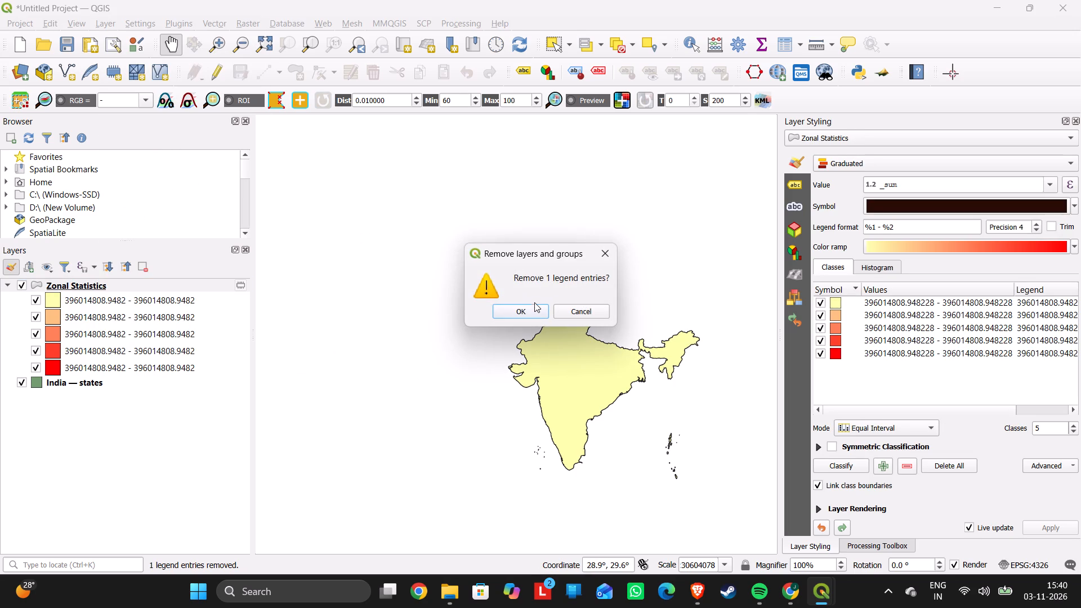
{"action": "left_click", "coordinate": [534, 303]}
{"action": "left_click", "coordinate": [533, 305]}
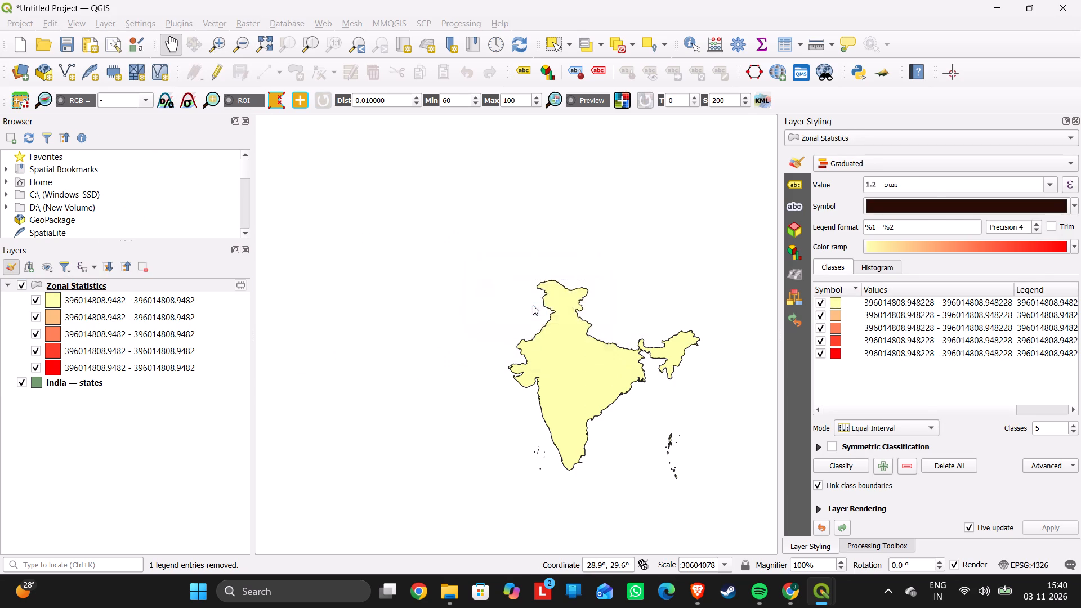
{"action": "right_click", "coordinate": [142, 286]}
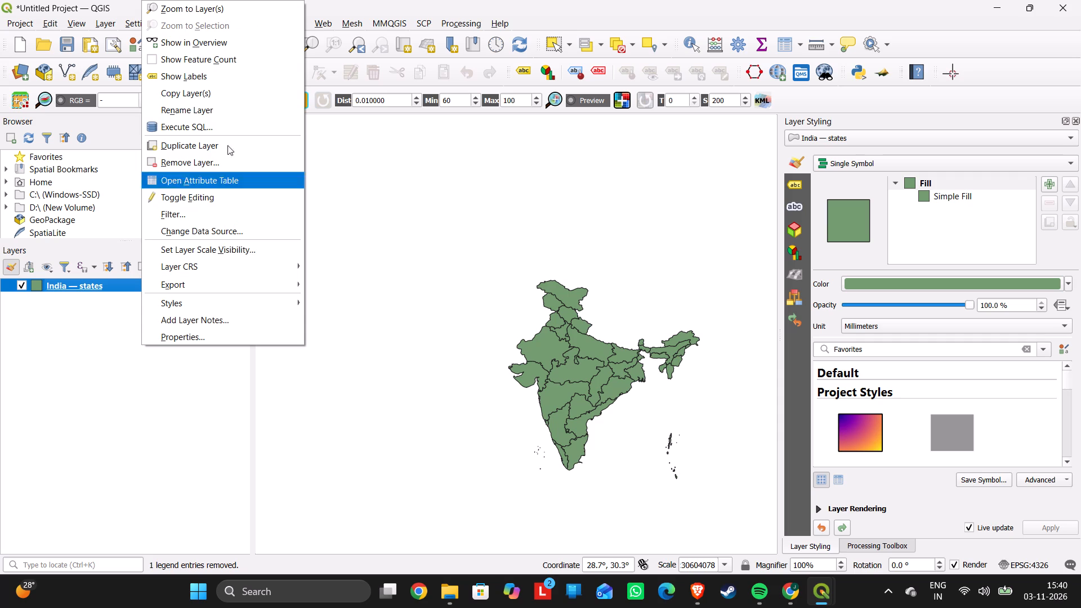
{"action": "left_click", "coordinate": [227, 165]}
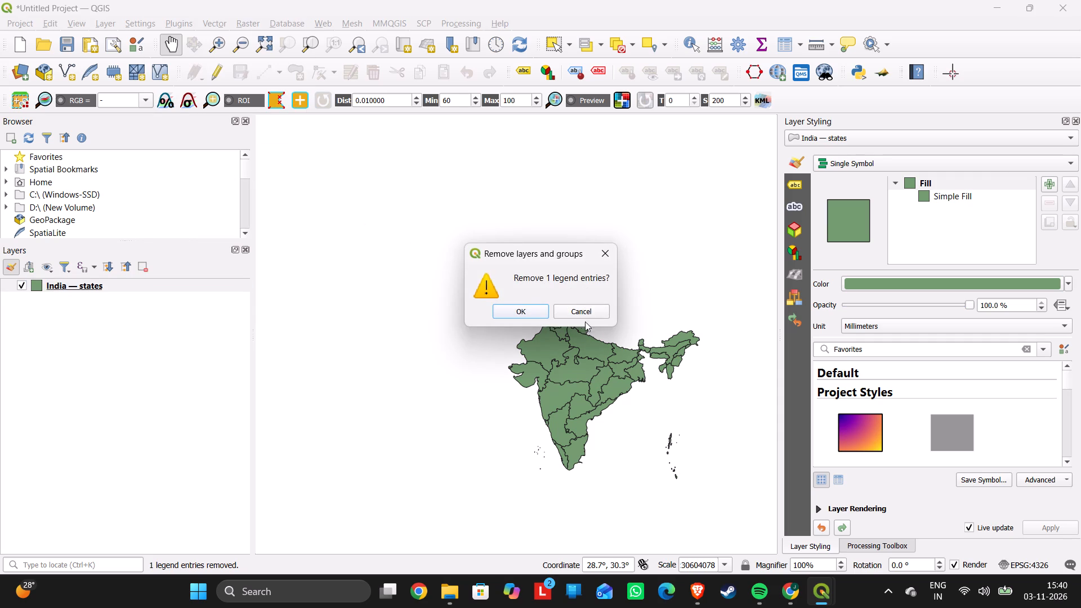
{"action": "left_click", "coordinate": [520, 303]}
{"action": "left_click", "coordinate": [517, 314]}
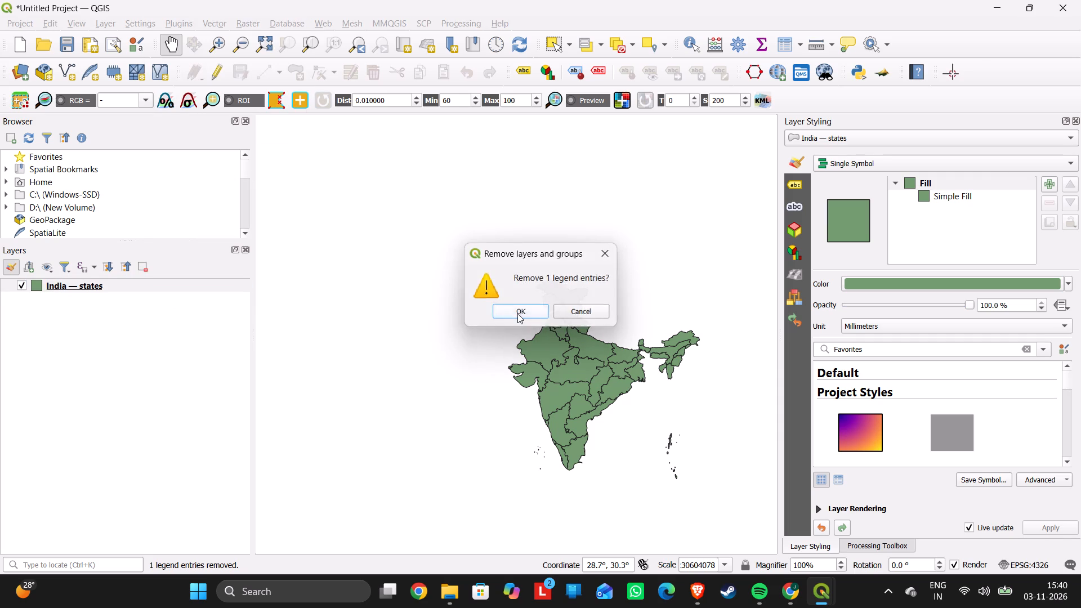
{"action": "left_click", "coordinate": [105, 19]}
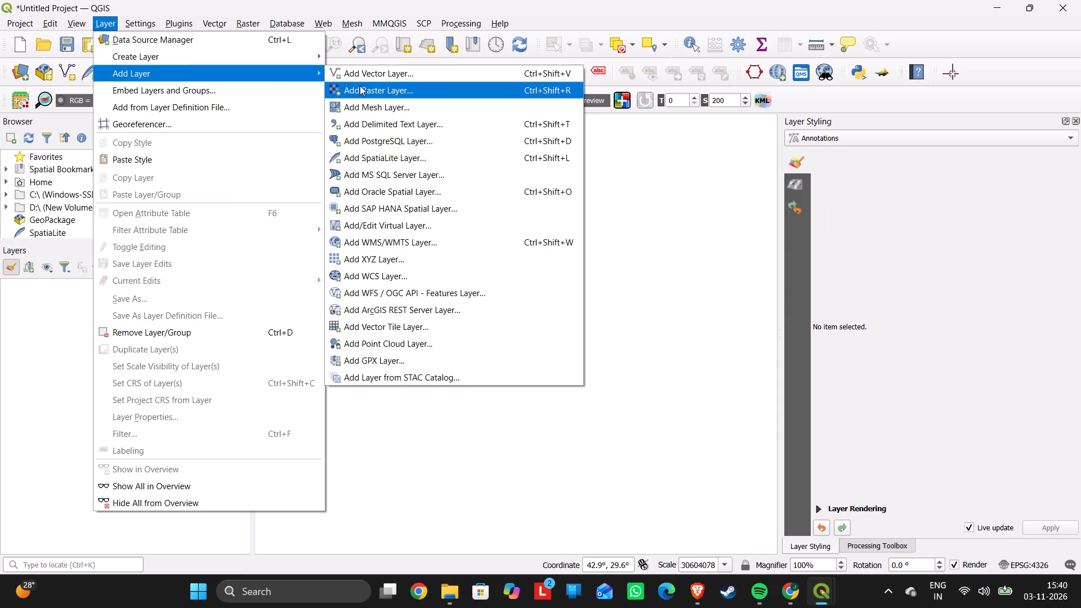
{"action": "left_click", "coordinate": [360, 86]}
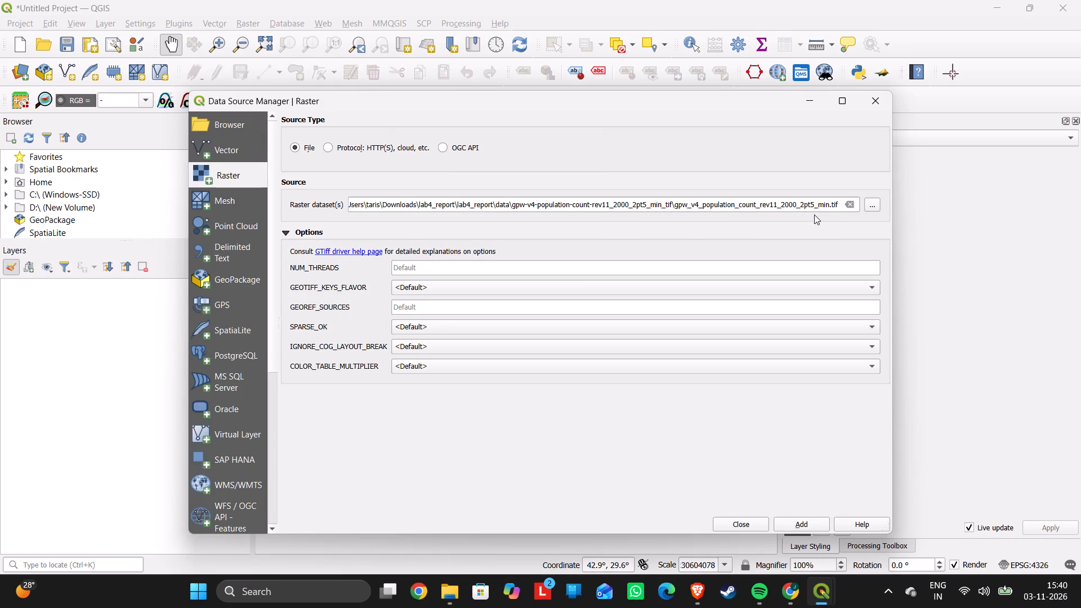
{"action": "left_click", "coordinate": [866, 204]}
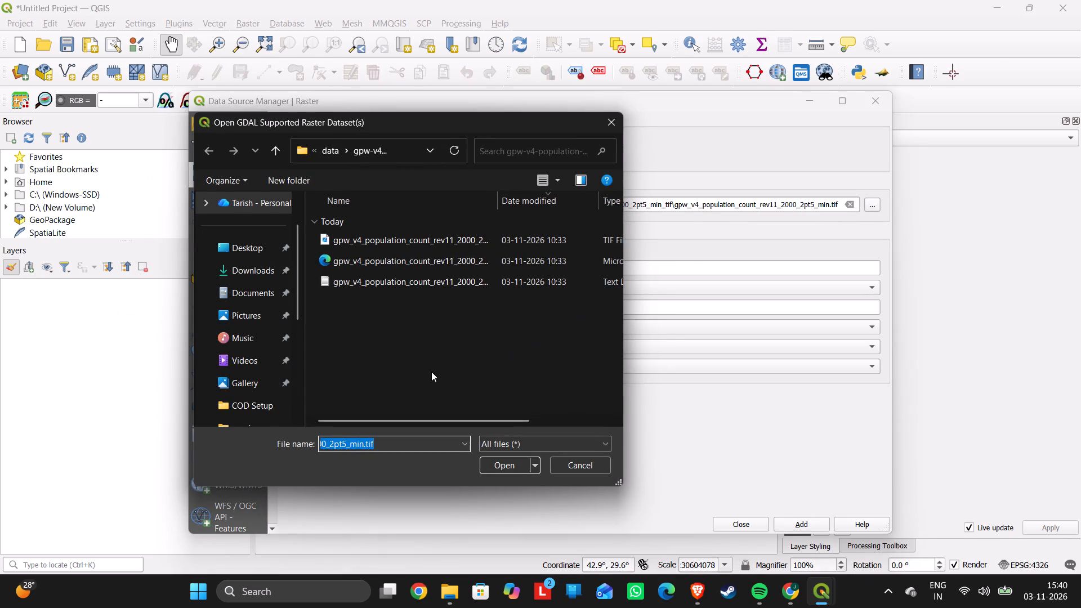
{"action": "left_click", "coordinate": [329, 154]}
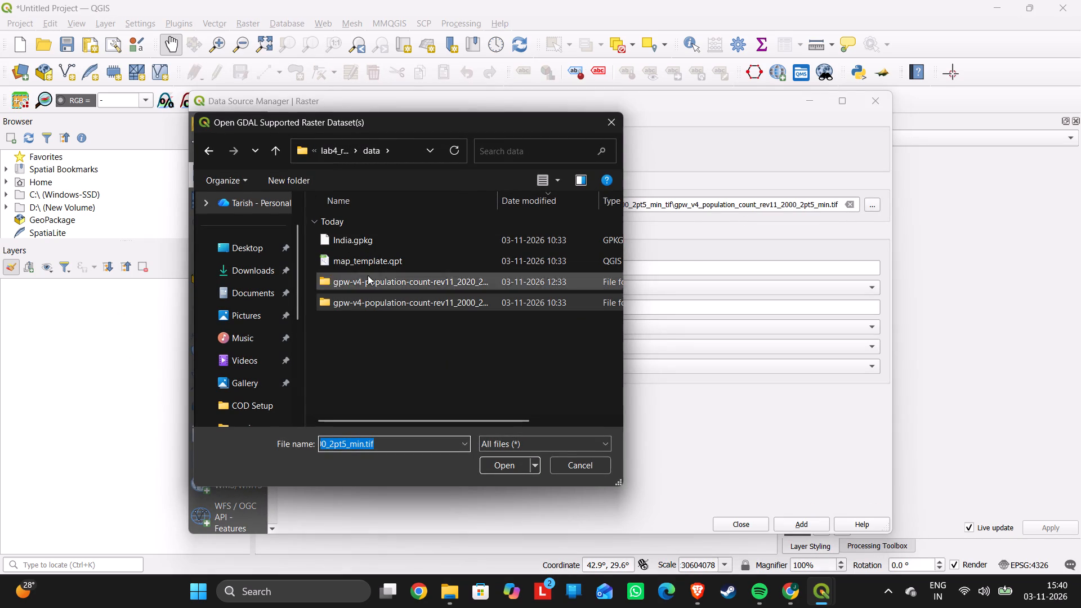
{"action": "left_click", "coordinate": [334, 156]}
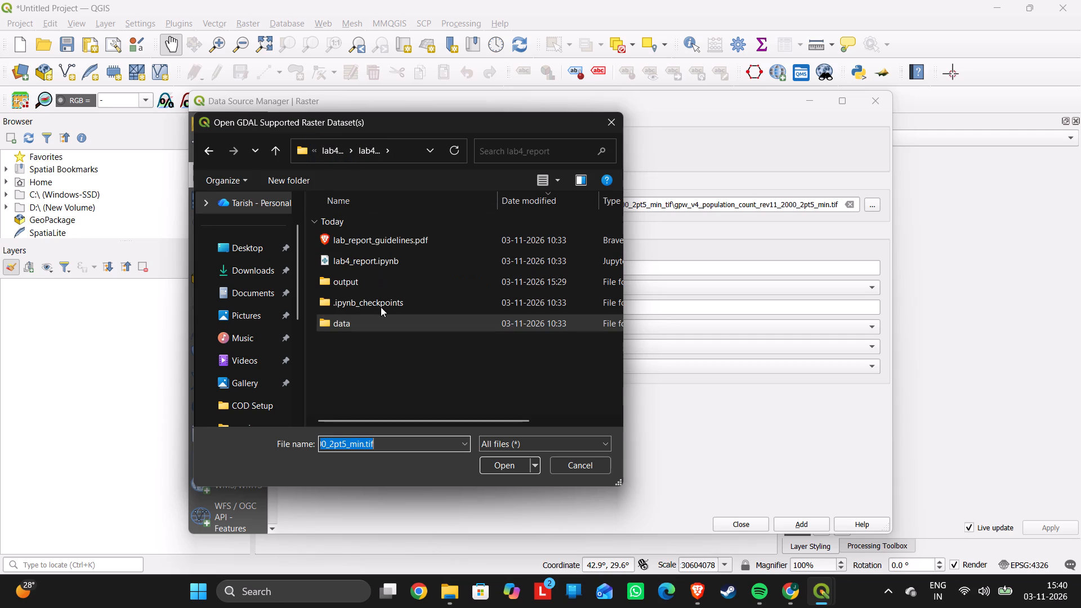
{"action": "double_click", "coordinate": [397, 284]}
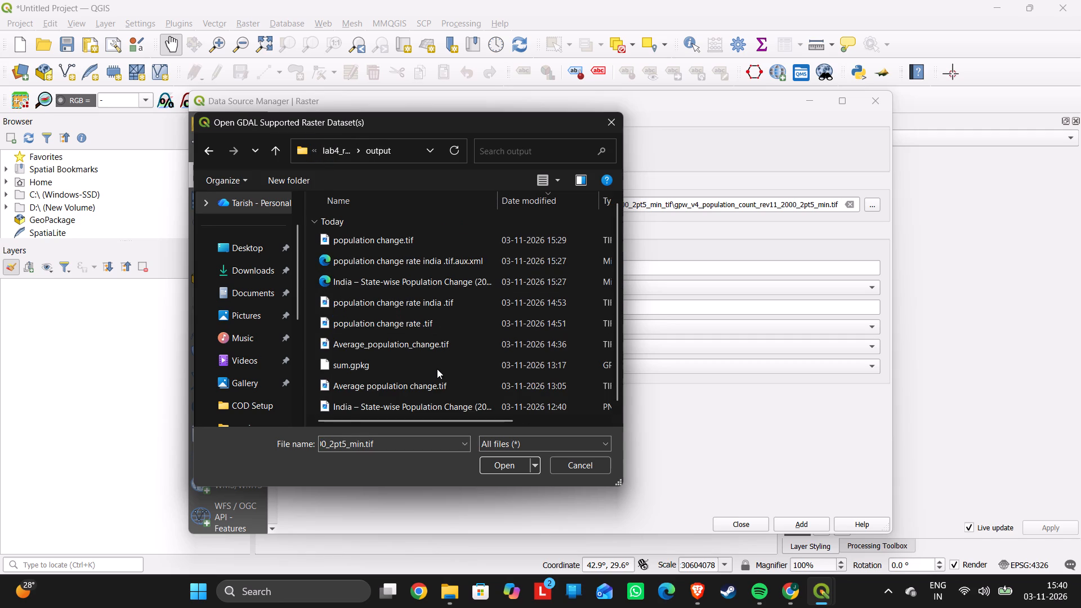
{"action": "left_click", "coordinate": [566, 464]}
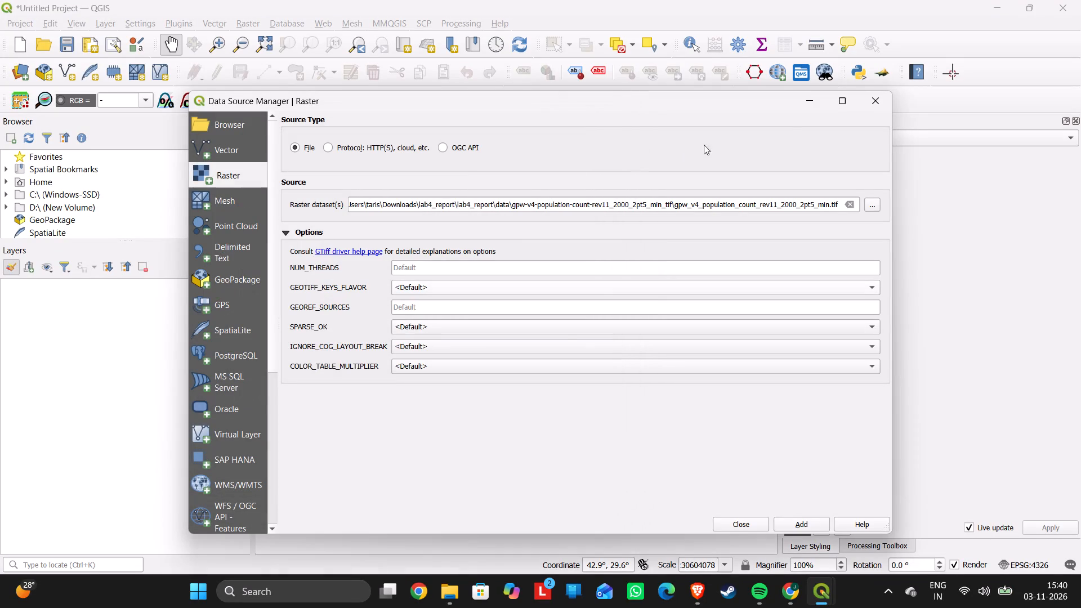
Add sum.gpkg from the lab4_report output folder to the project as a vector layer.
{"action": "left_click", "coordinate": [869, 99]}
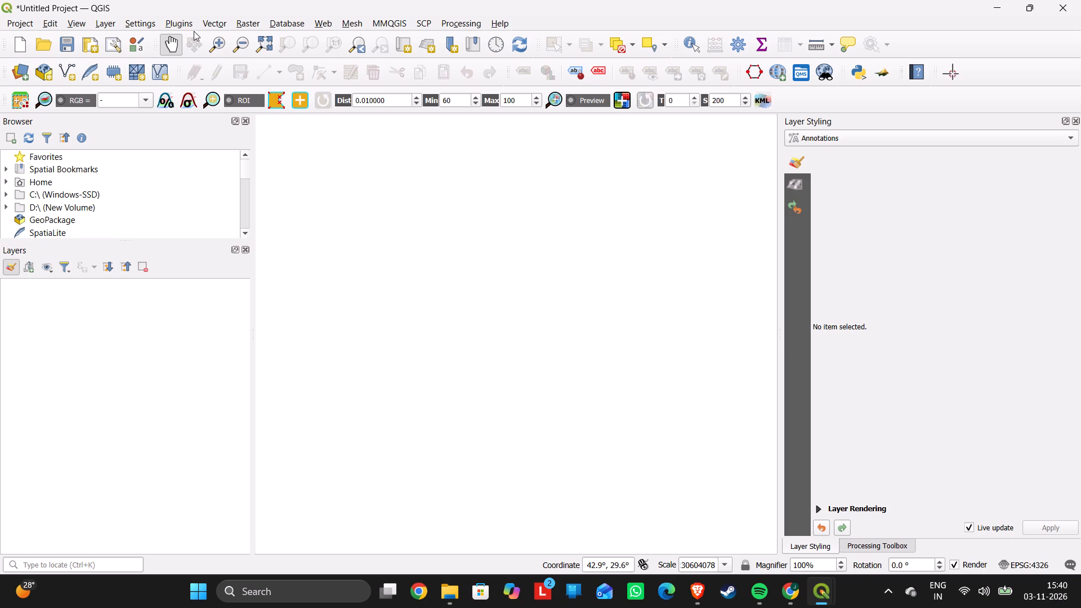
{"action": "left_click", "coordinate": [110, 24]}
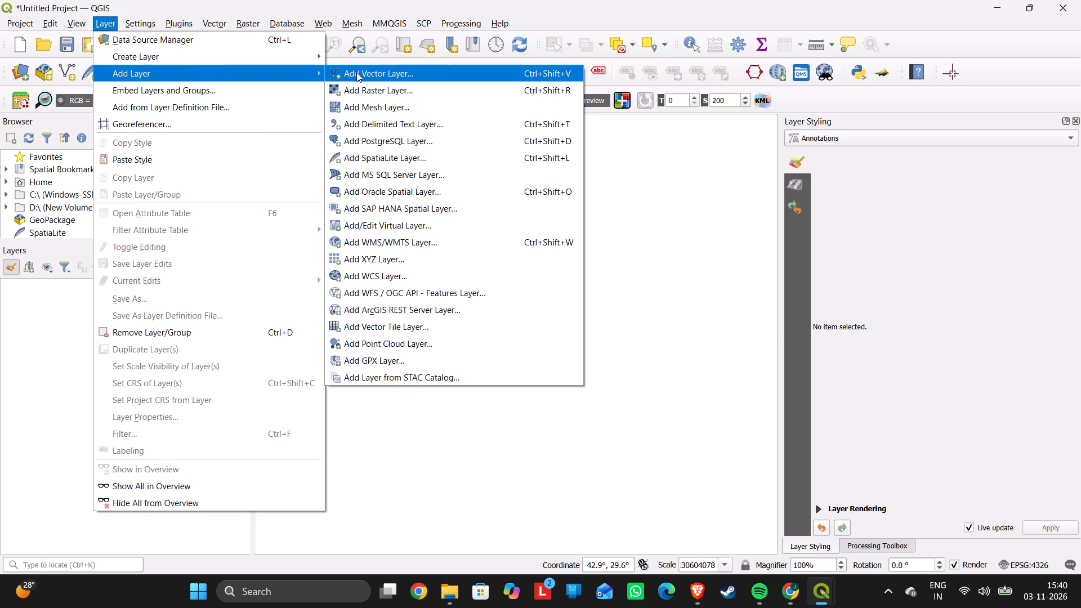
{"action": "left_click", "coordinate": [360, 72]}
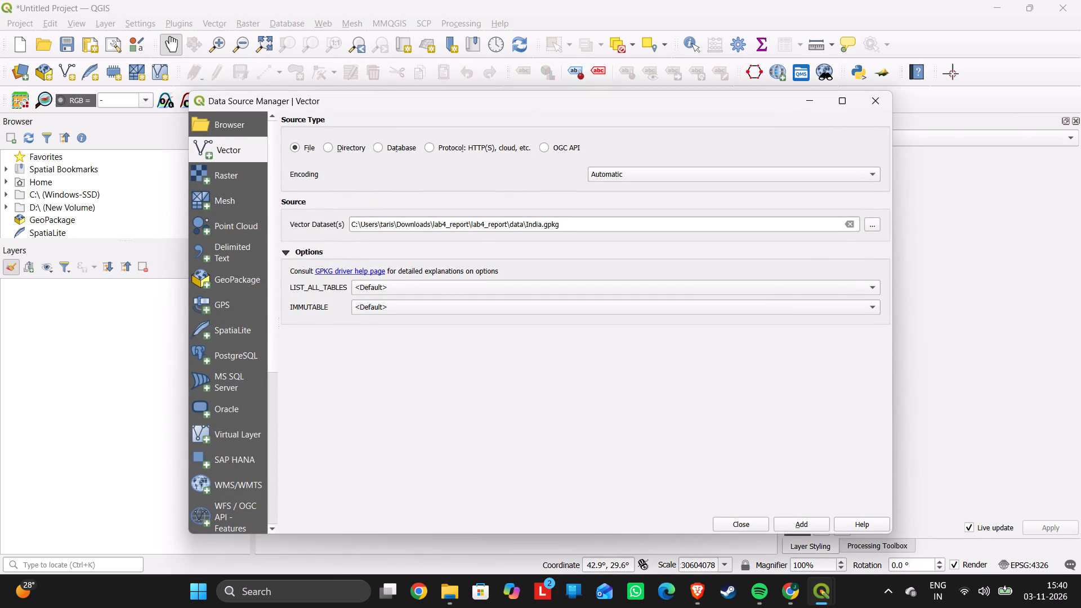
{"action": "left_click", "coordinate": [874, 221]}
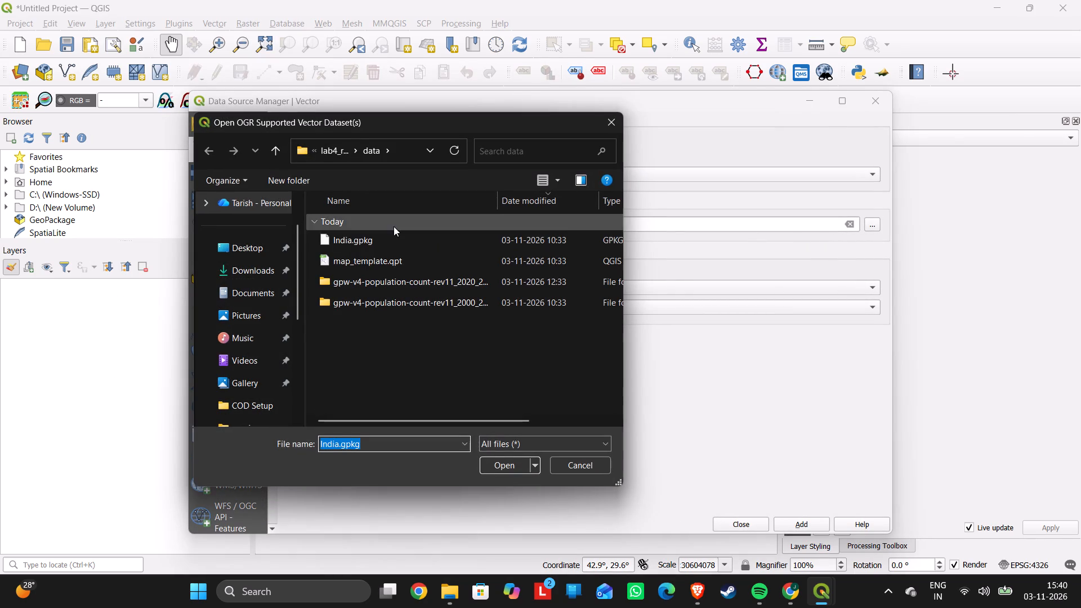
{"action": "left_click", "coordinate": [340, 155]}
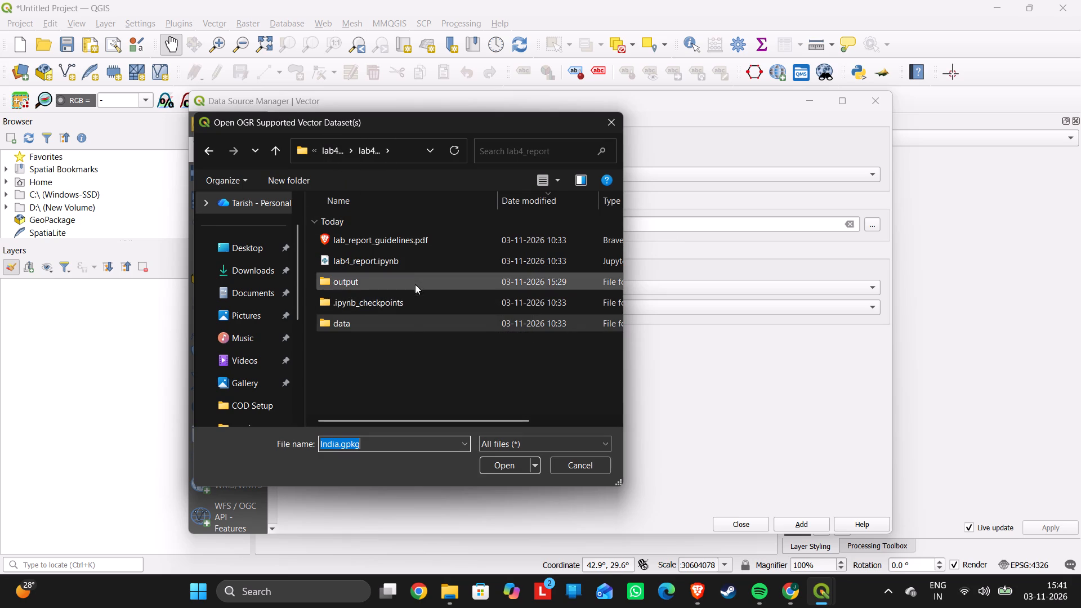
{"action": "double_click", "coordinate": [433, 281]}
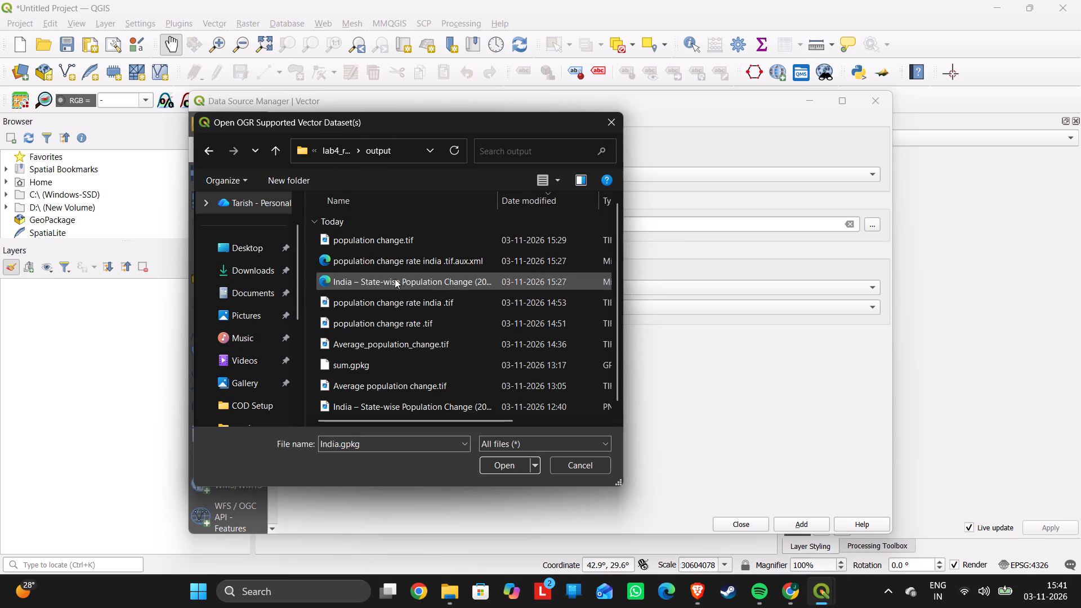
{"action": "scroll", "coordinate": [402, 362], "scroll_direction": "down", "scroll_amount": 1}
{"action": "left_click", "coordinate": [402, 362]}
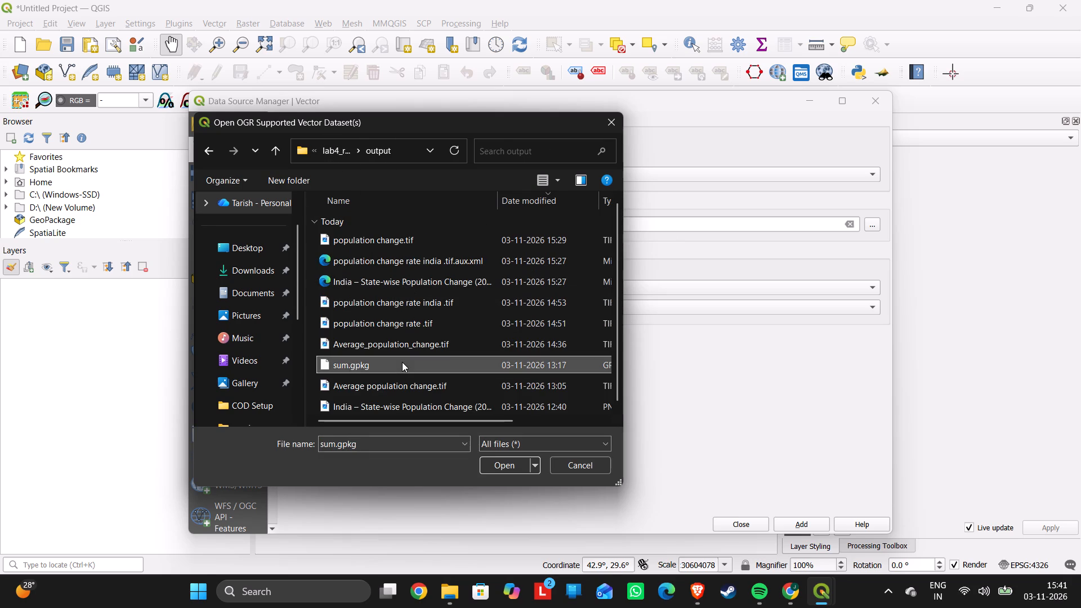
{"action": "left_click", "coordinate": [508, 462]}
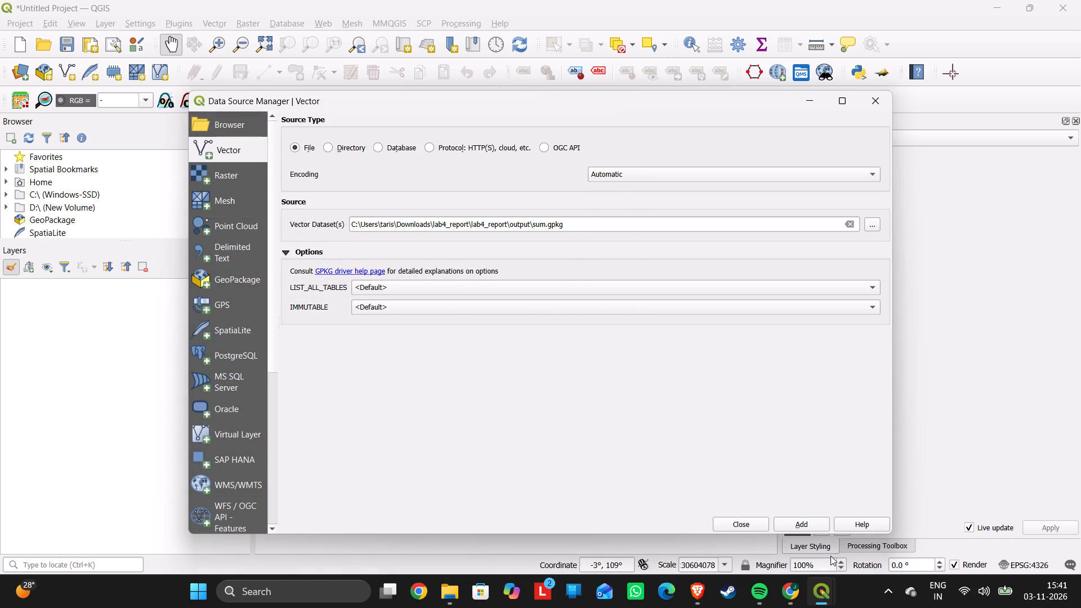
{"action": "left_click", "coordinate": [807, 522]}
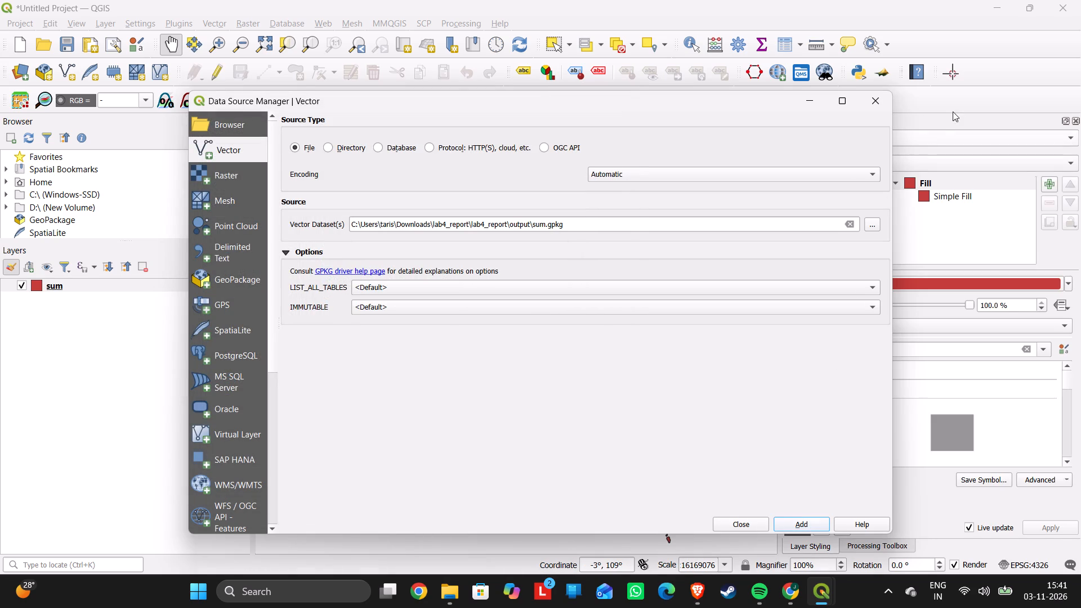
{"action": "left_click", "coordinate": [871, 102]}
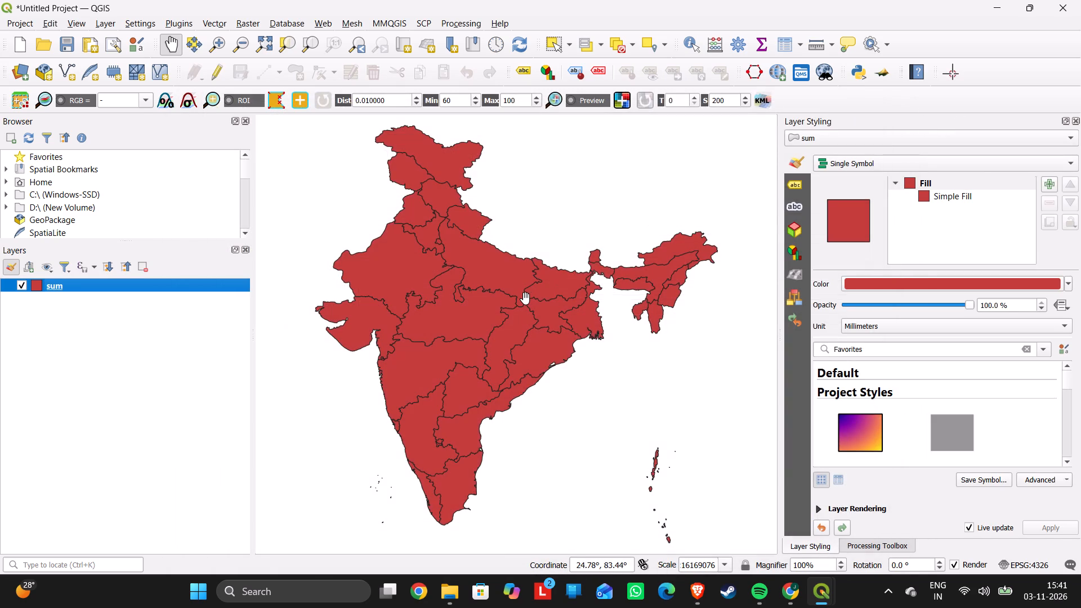
Switch the sum layer's symbology from a single symbol to Graduated.
{"action": "scroll", "coordinate": [525, 298], "scroll_direction": "down", "scroll_amount": 3, "text": "ctrl"}
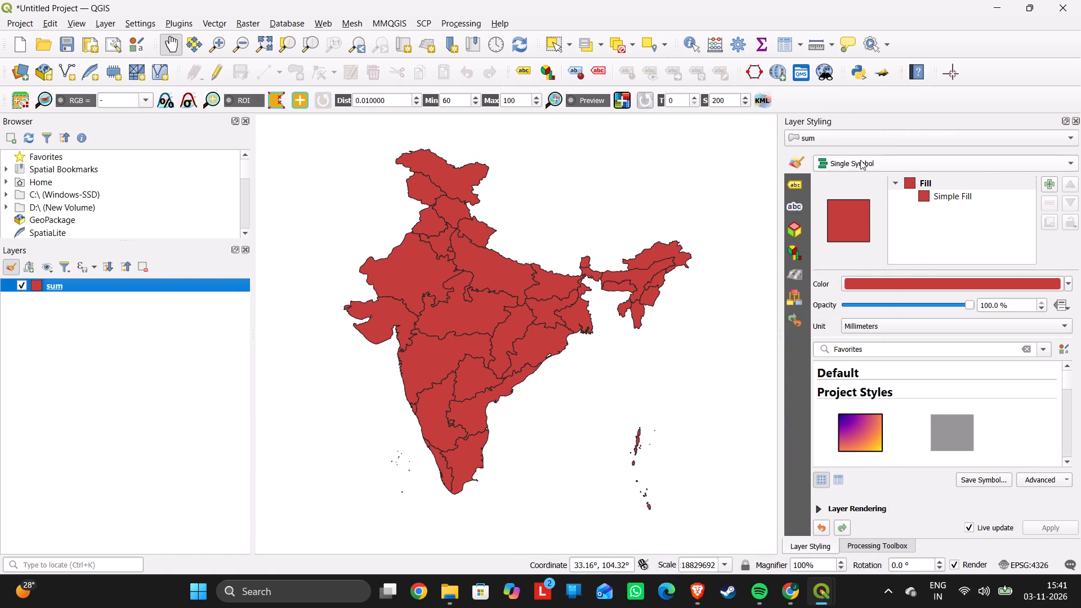
{"action": "left_click", "coordinate": [860, 160]}
{"action": "left_click", "coordinate": [866, 190]}
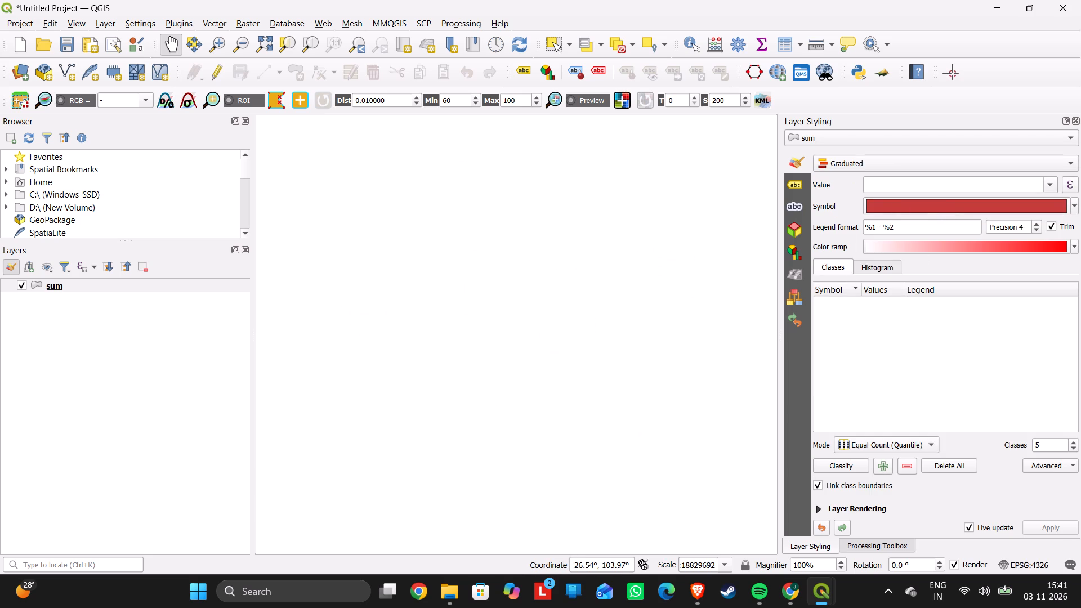
Set the graduated symbology value of the sum layer to the _sum field.
{"action": "left_click", "coordinate": [1056, 180]}
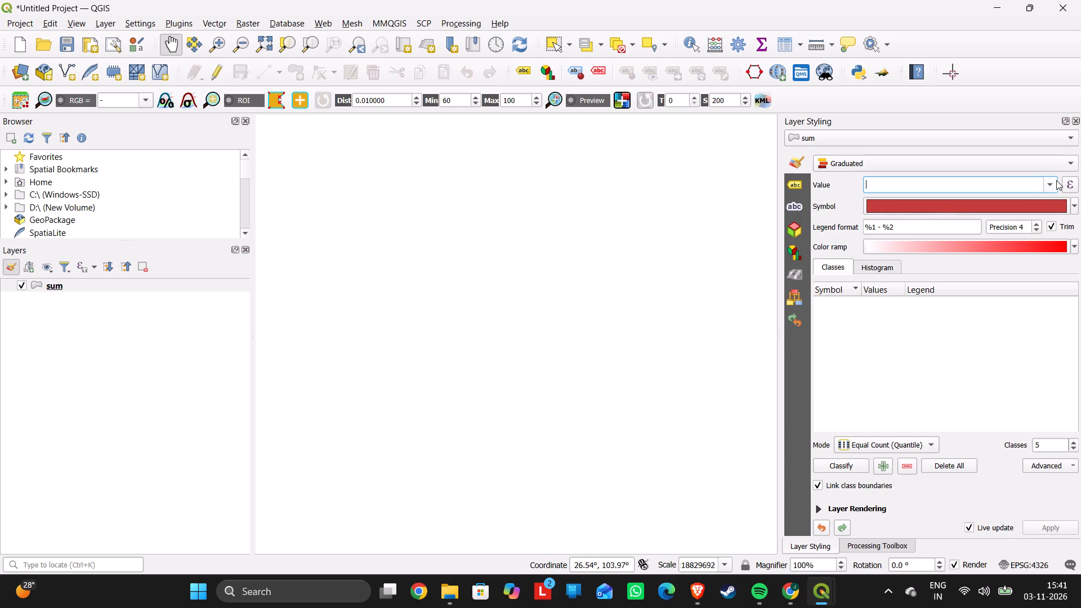
{"action": "left_click", "coordinate": [1051, 180]}
{"action": "scroll", "coordinate": [943, 300], "scroll_direction": "down", "scroll_amount": 4}
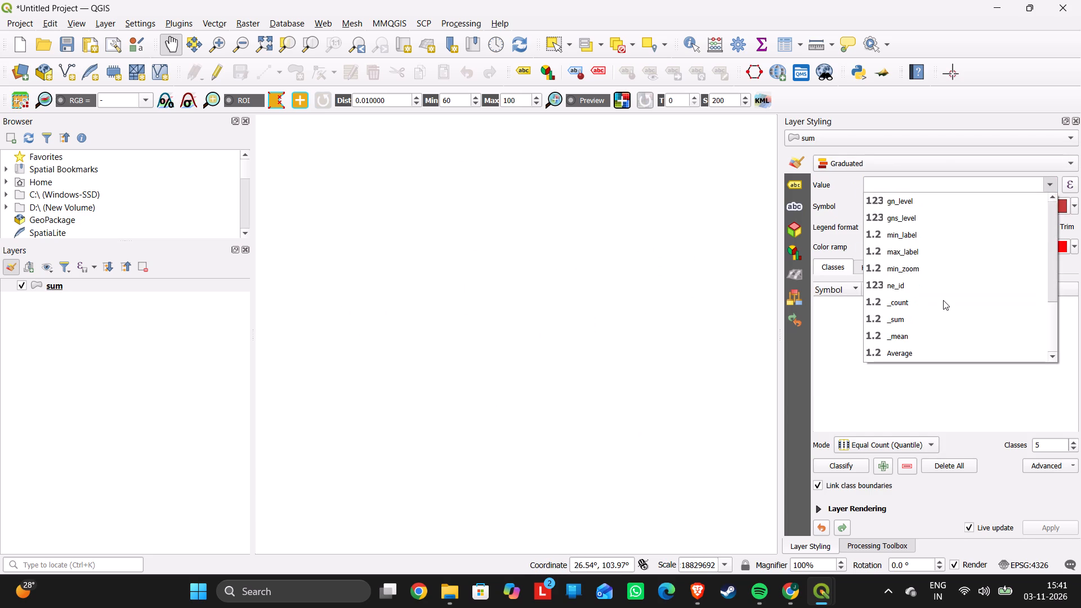
{"action": "scroll", "coordinate": [943, 300], "scroll_direction": "down", "scroll_amount": 2}
{"action": "left_click", "coordinate": [939, 321]}
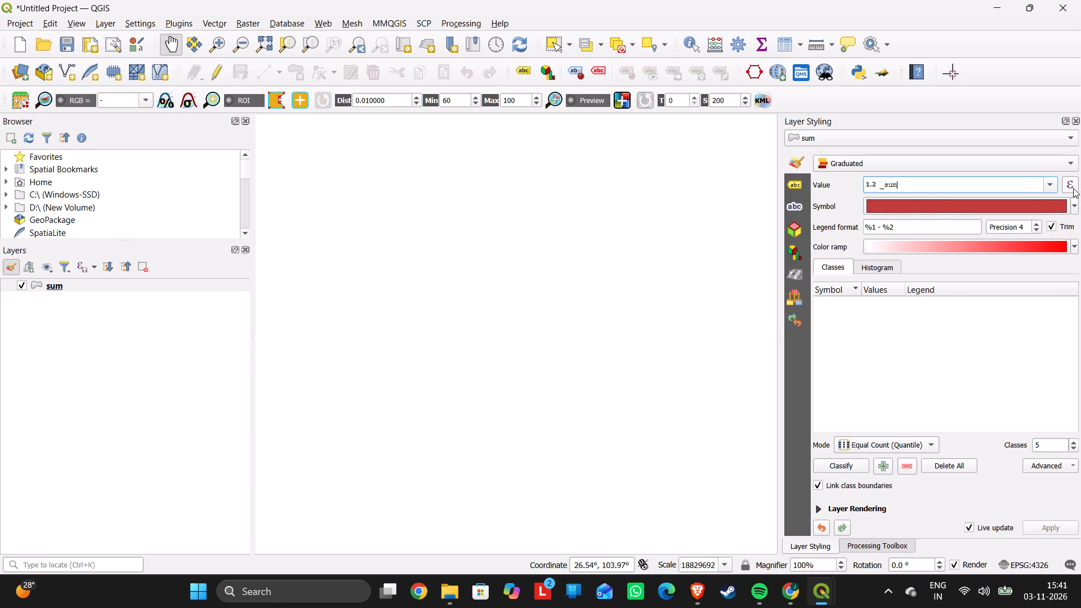
Change the start colour of the sum layer's colour ramp to light yellow #feff81, keeping red as the end colour.
{"action": "left_click", "coordinate": [885, 248]}
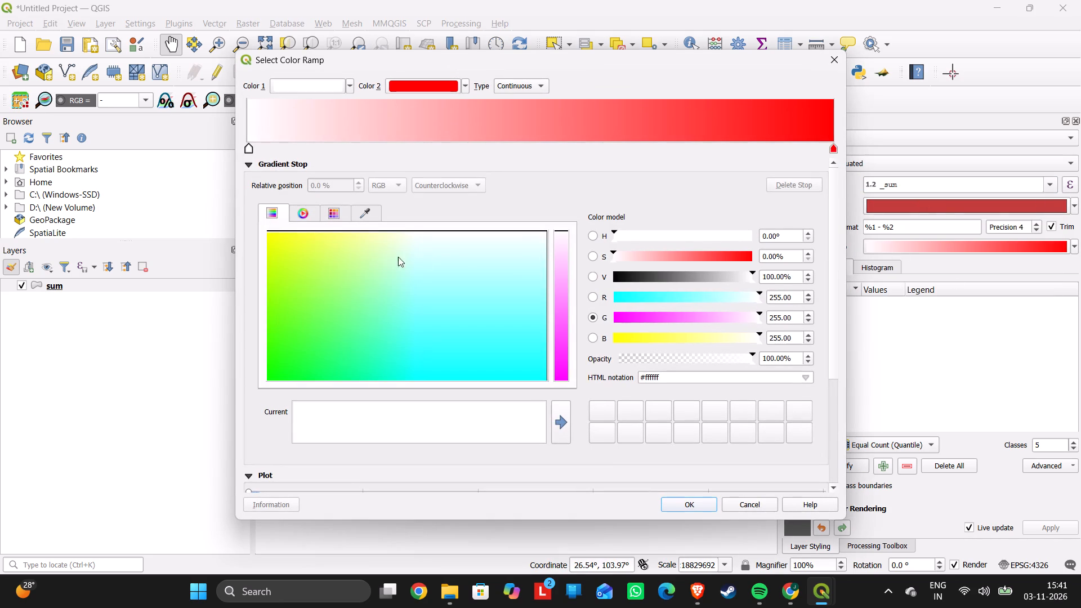
{"action": "left_click", "coordinate": [399, 236]}
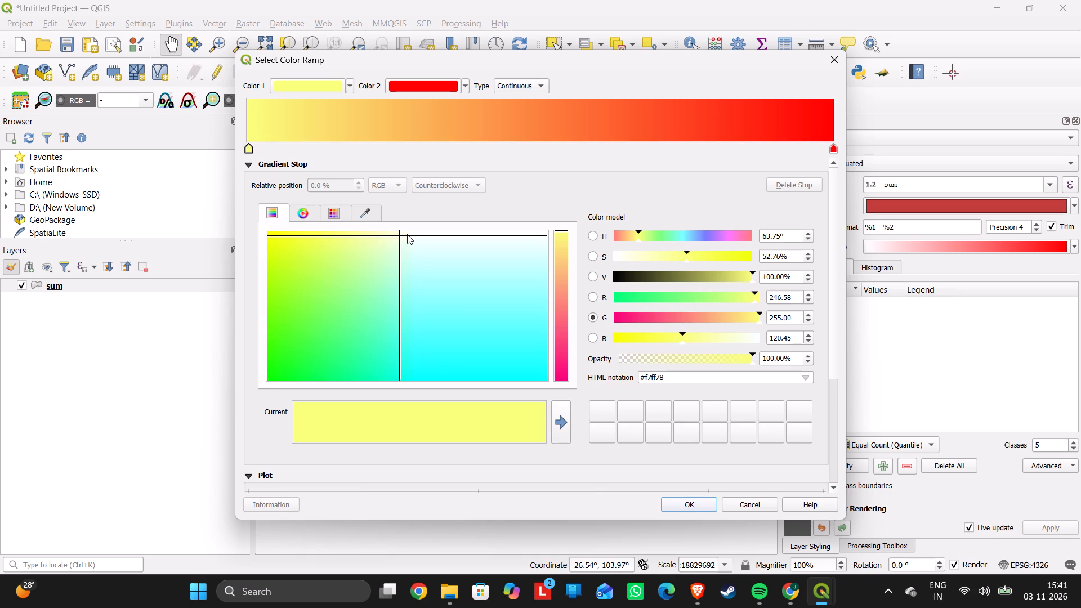
{"action": "left_click", "coordinate": [407, 234]}
{"action": "left_click", "coordinate": [412, 234]}
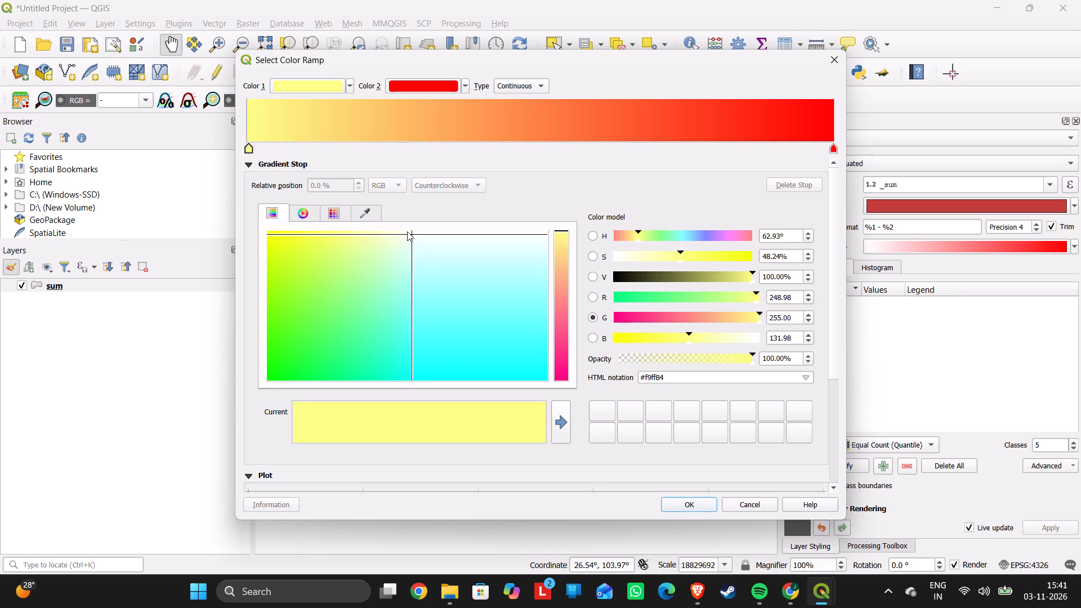
{"action": "left_click", "coordinate": [409, 231]}
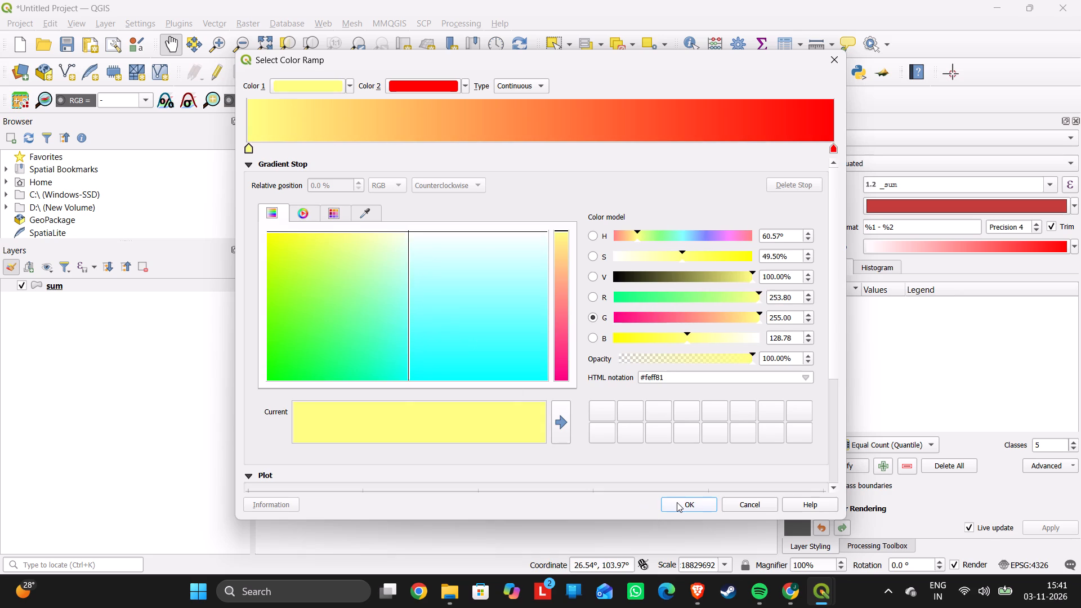
{"action": "left_click", "coordinate": [677, 502]}
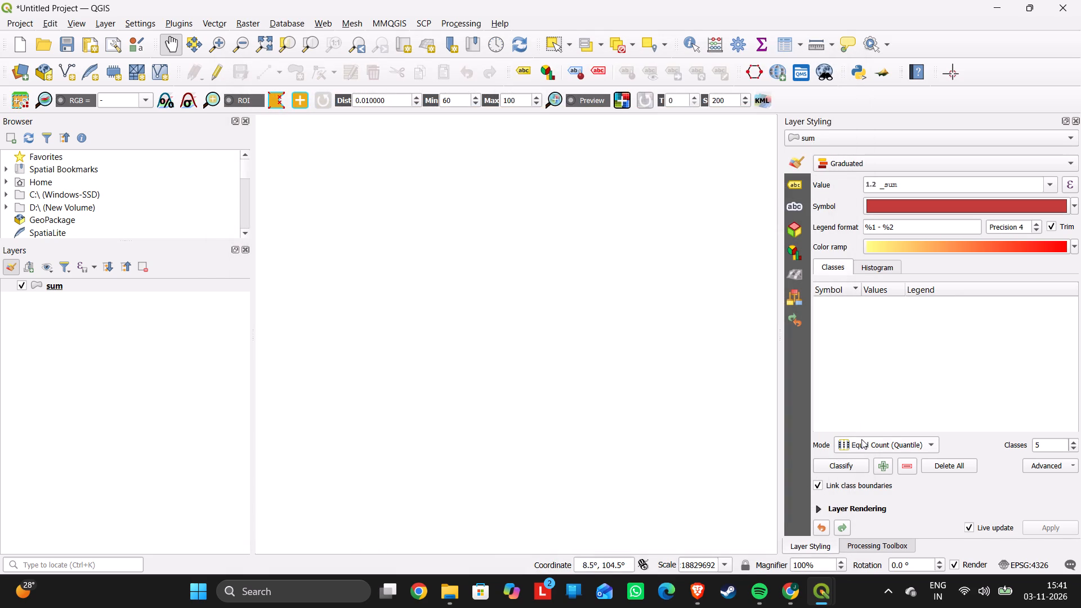
Classify the sum layer by Equal Interval with 5 classes.
{"action": "left_click", "coordinate": [863, 440]}
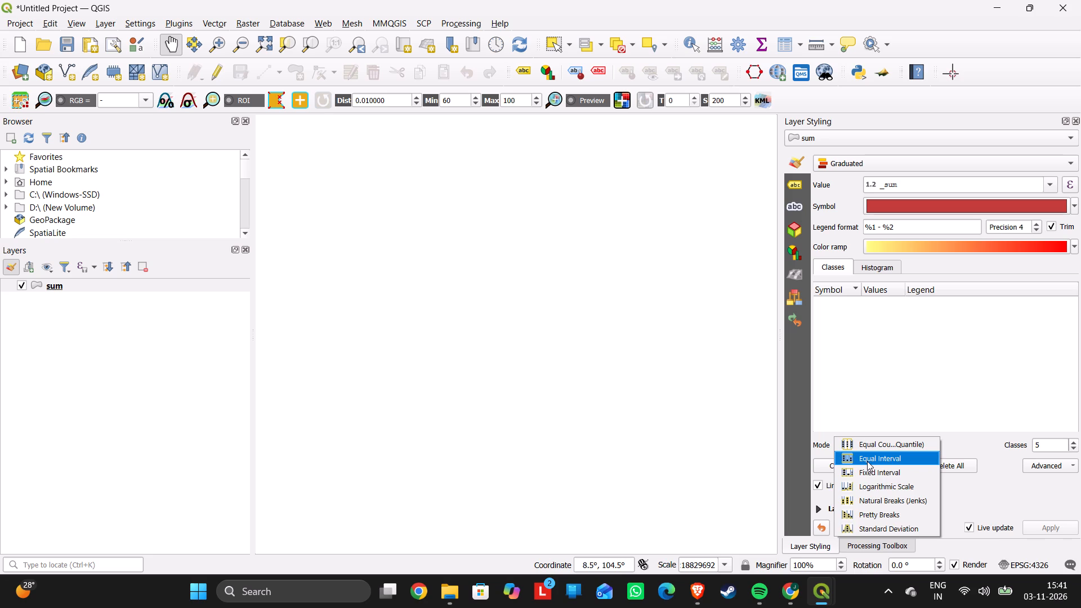
{"action": "left_click", "coordinate": [867, 461]}
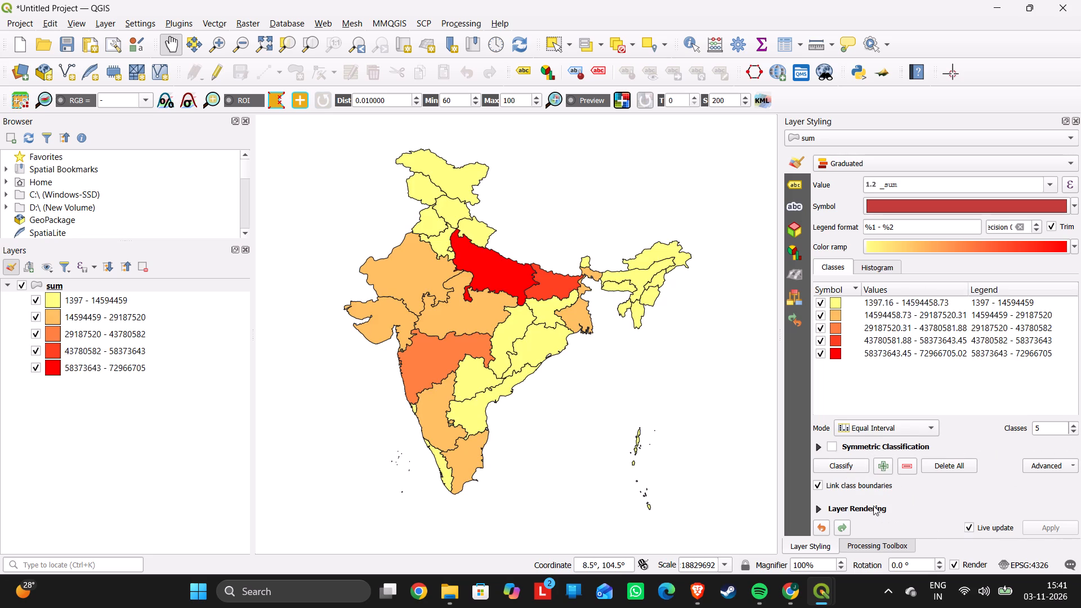
{"action": "left_click", "coordinate": [854, 468]}
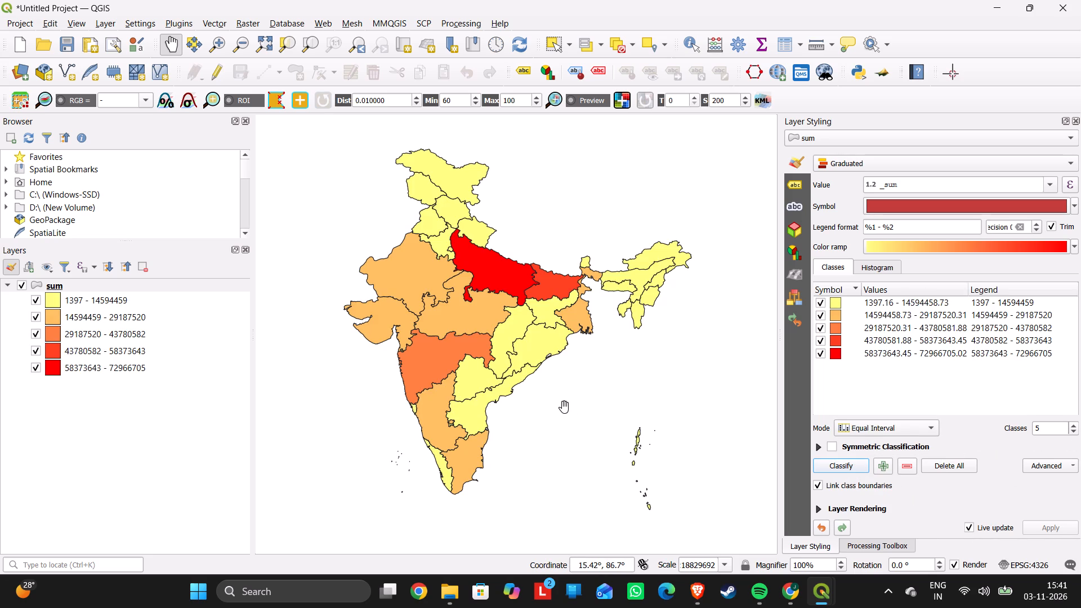
{"action": "scroll", "coordinate": [564, 407], "scroll_direction": "down", "scroll_amount": 2, "text": "ctrl"}
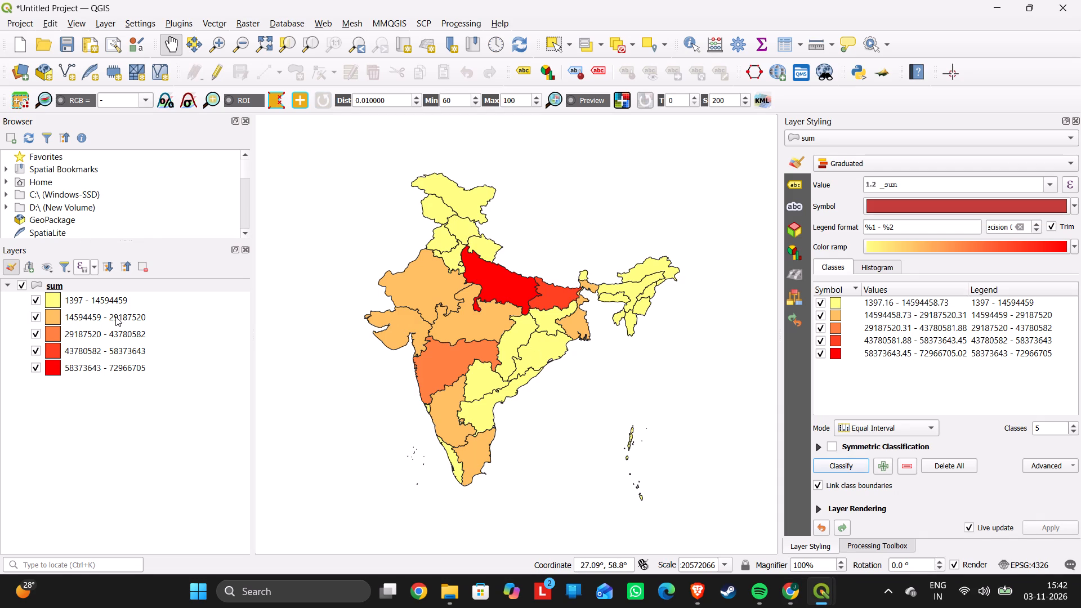
In QGIS, enable Single Labels for the sum layer and clear the default label expression in the Expression Builder.
{"action": "right_click", "coordinate": [110, 285]}
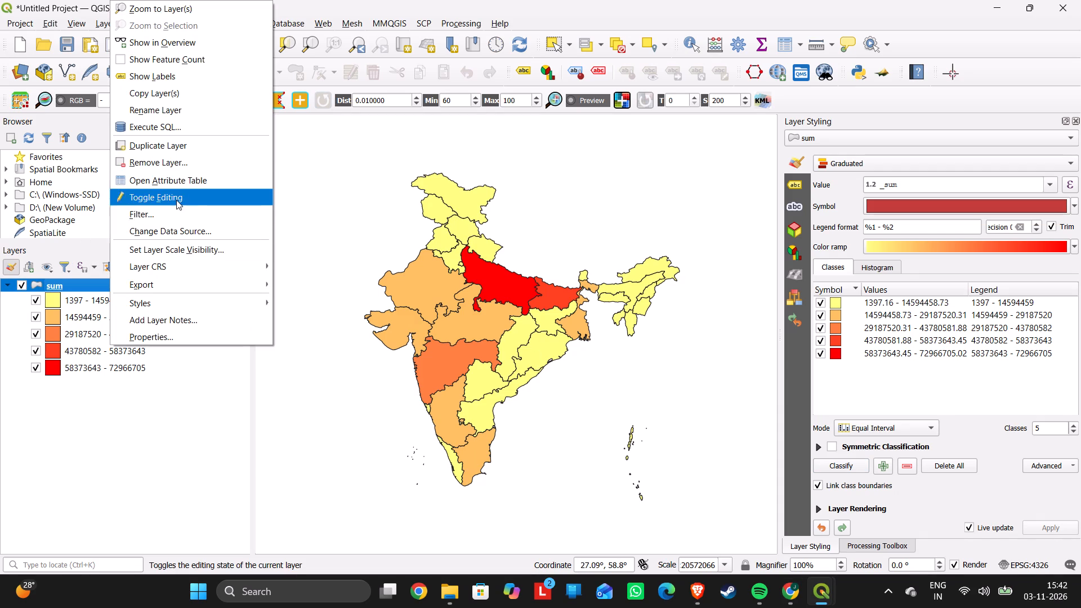
{"action": "left_click", "coordinate": [173, 338]}
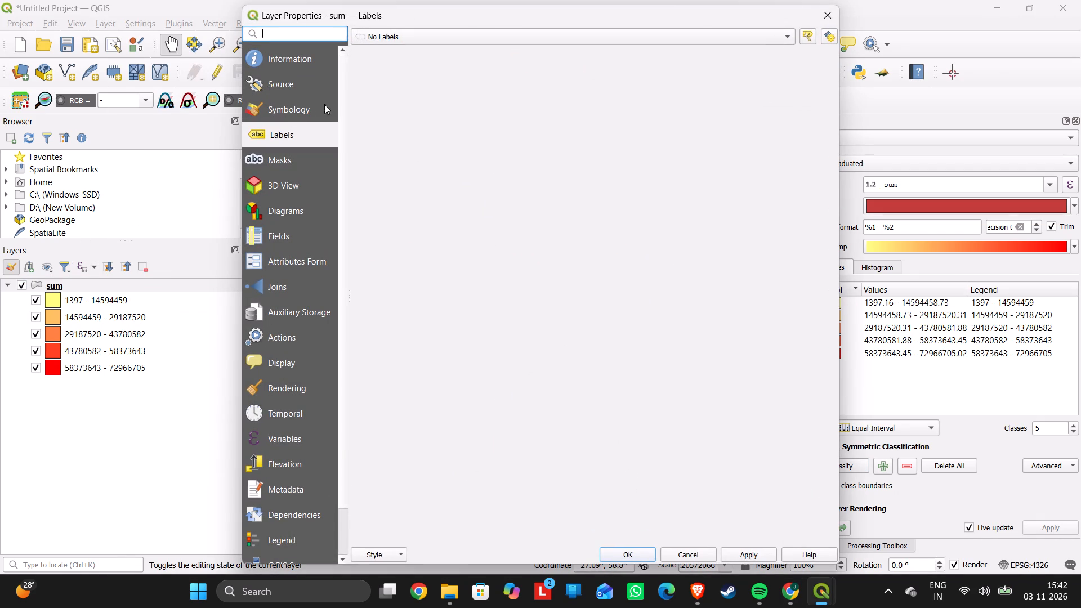
{"action": "left_click", "coordinate": [433, 38]}
{"action": "left_click", "coordinate": [435, 53]}
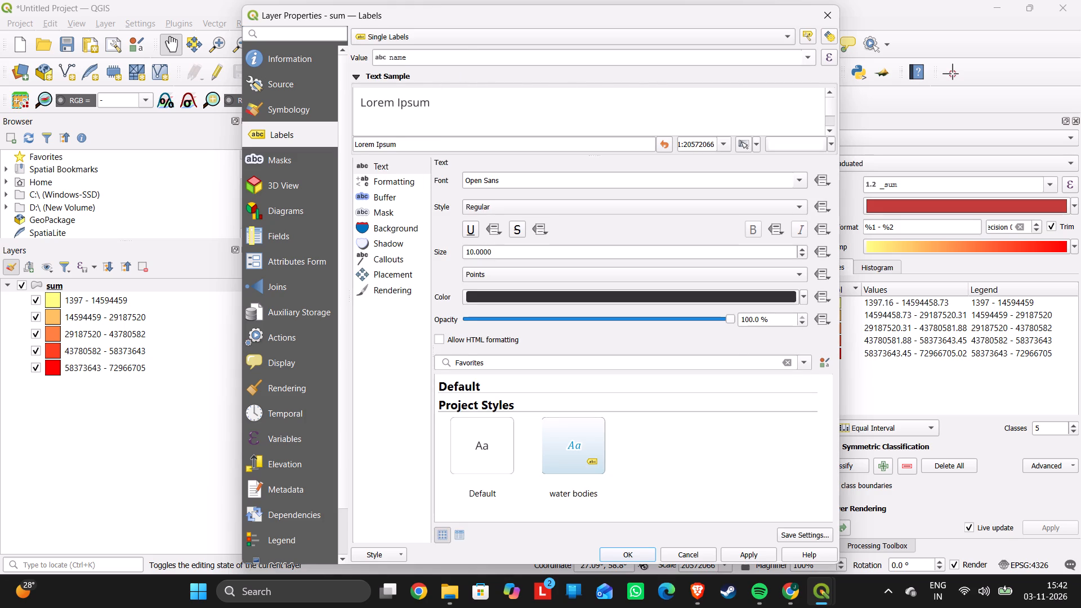
{"action": "left_click", "coordinate": [829, 56]}
{"action": "left_click_drag", "start_coordinate": [352, 172], "coordinate": [261, 168]}
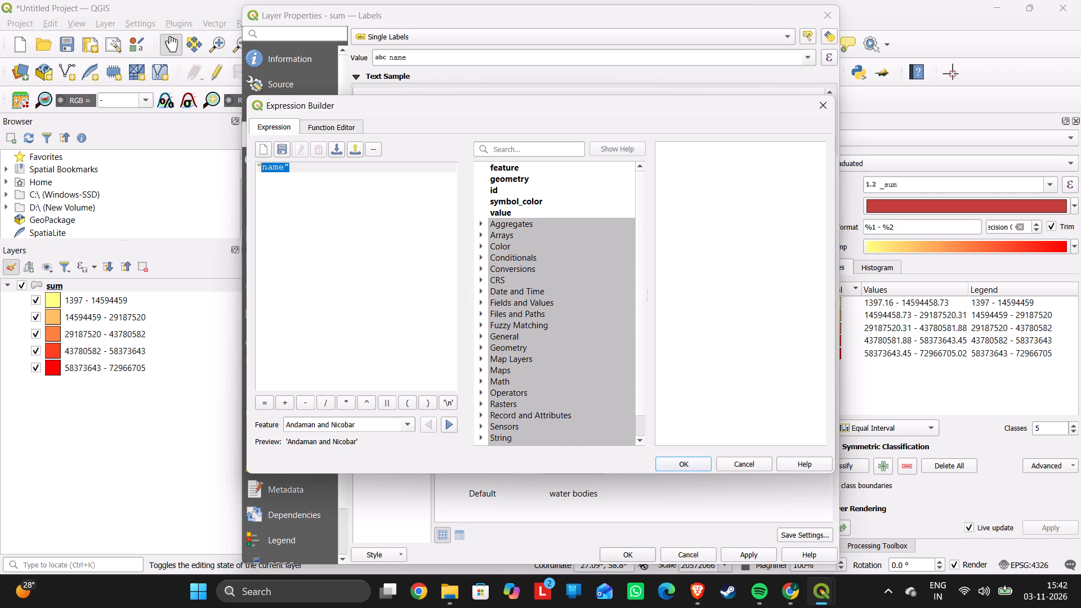
{"action": "key", "text": "BackSpace"}
{"action": "key", "text": "BackSpace"}
Switch to the ChatGPT conversation and copy the concat label expression that combines the "STATE" and "_sum" fields.
{"action": "scroll", "coordinate": [261, 168], "scroll_direction": "right", "scroll_amount": 1}
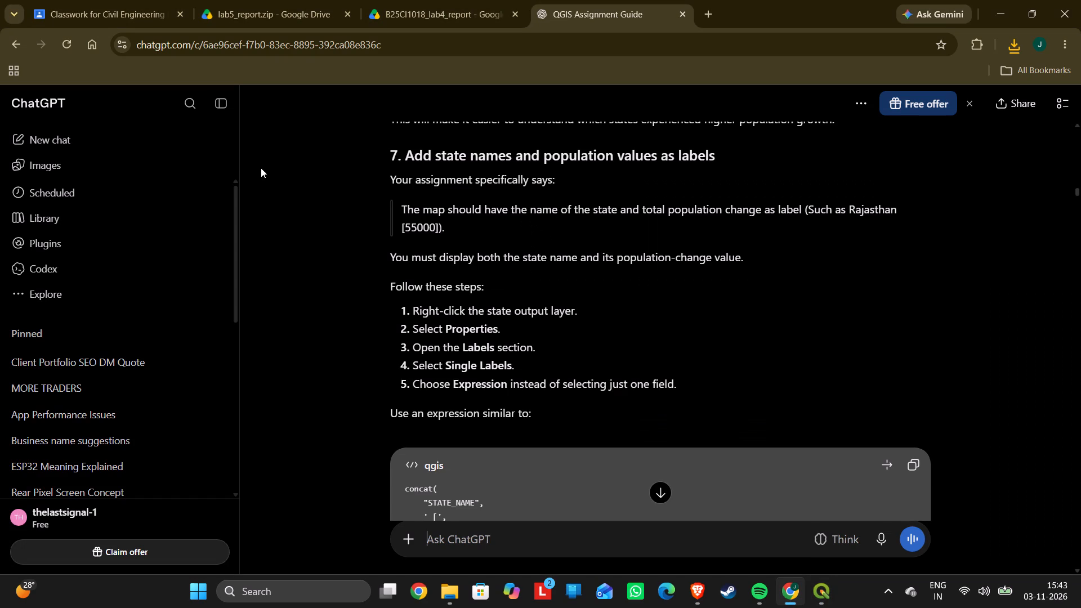
{"action": "scroll", "coordinate": [472, 336], "scroll_direction": "down", "scroll_amount": 2}
{"action": "scroll", "coordinate": [774, 303], "scroll_direction": "right", "scroll_amount": 1}
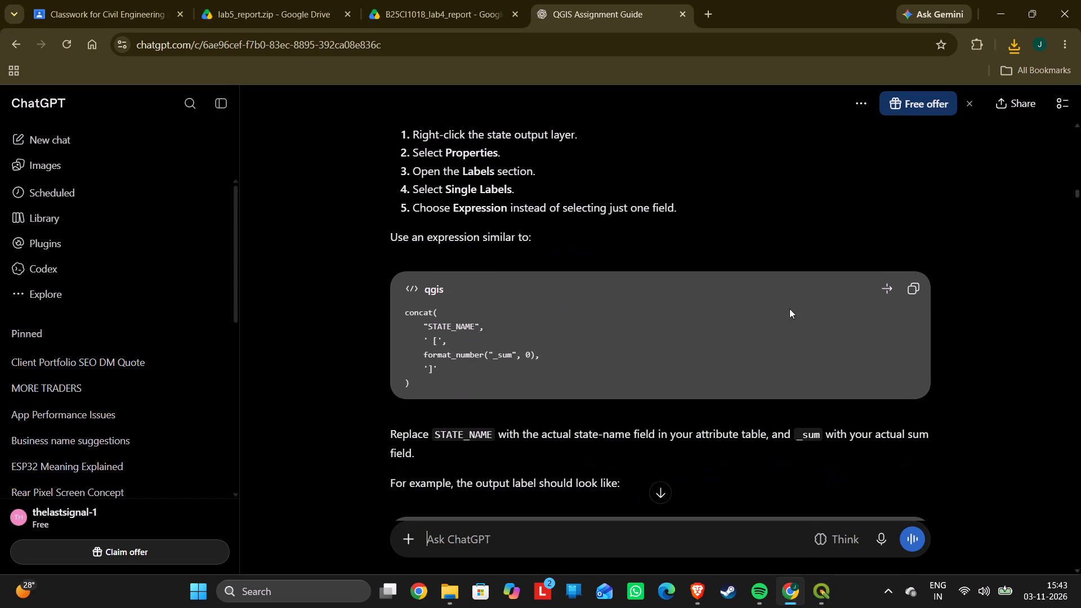
{"action": "scroll", "coordinate": [789, 309], "scroll_direction": "right", "scroll_amount": 1}
{"action": "scroll", "coordinate": [847, 314], "scroll_direction": "down", "scroll_amount": 7}
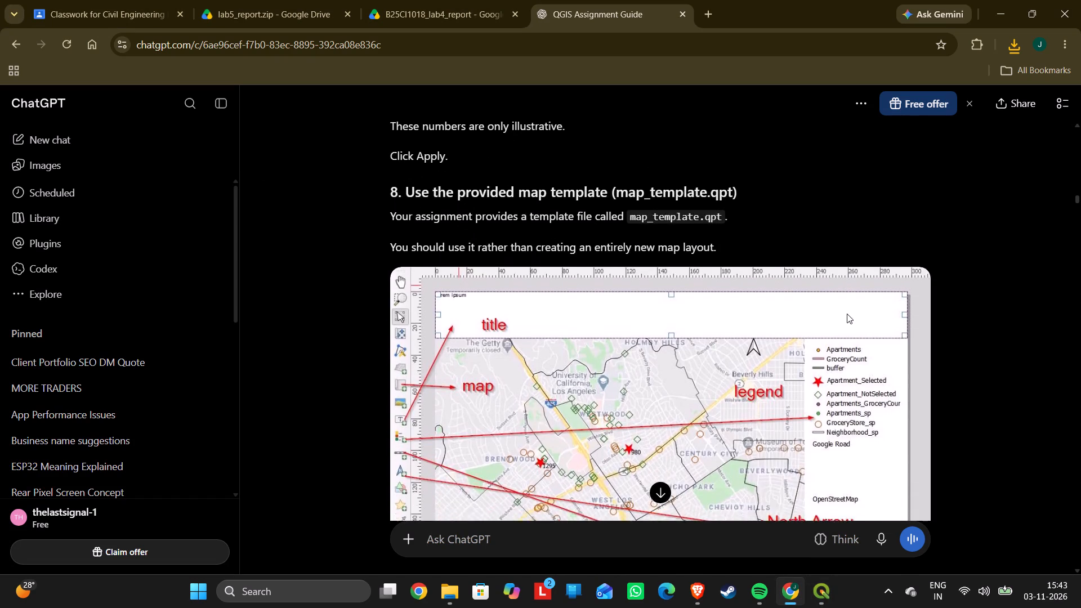
{"action": "scroll", "coordinate": [847, 314], "scroll_direction": "down", "scroll_amount": 9}
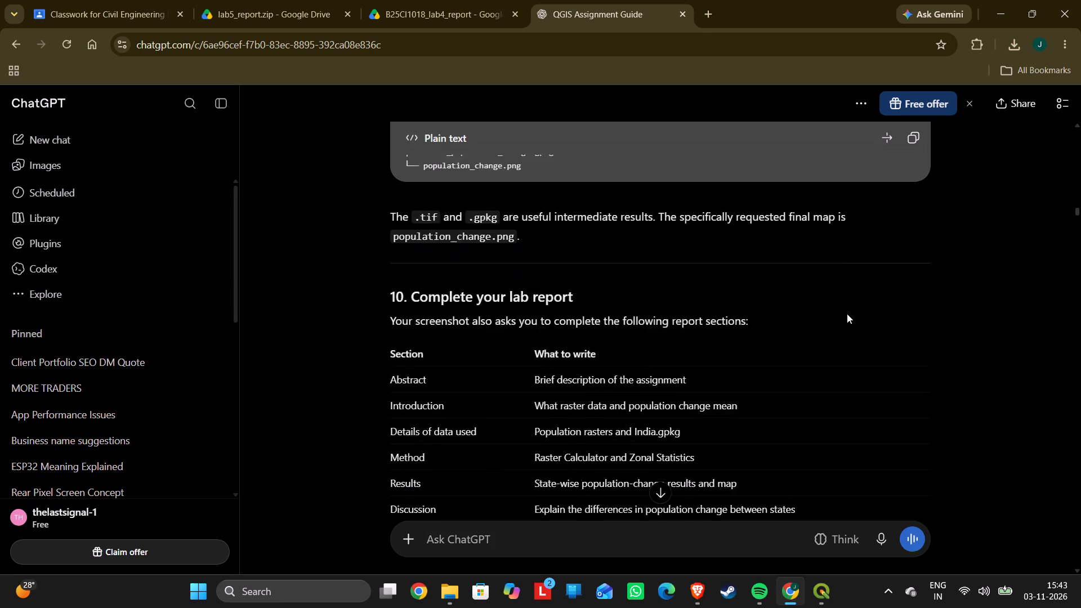
{"action": "scroll", "coordinate": [847, 314], "scroll_direction": "down", "scroll_amount": 10}
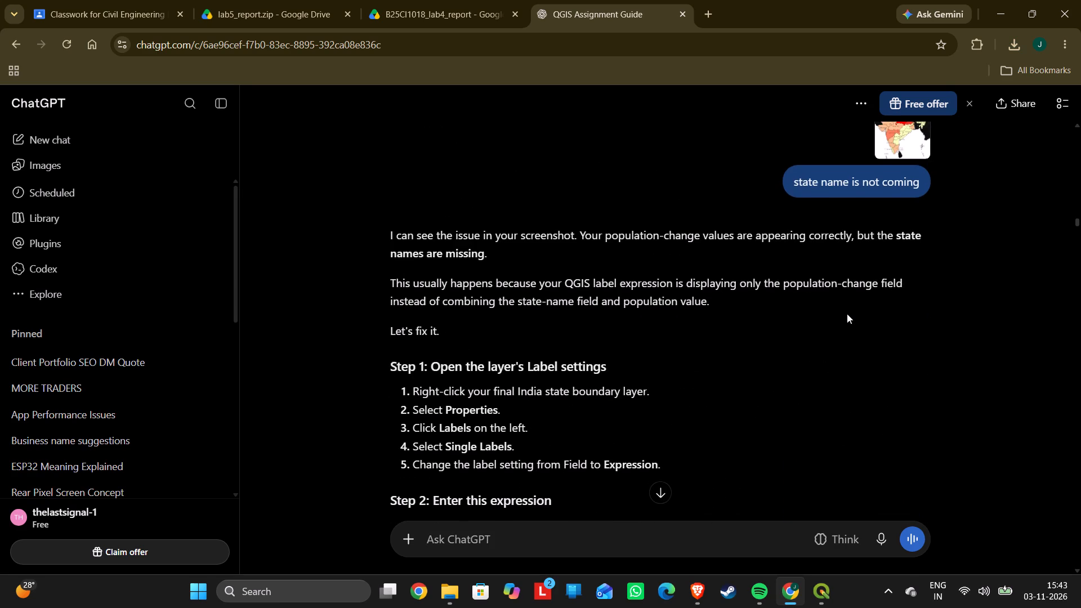
{"action": "scroll", "coordinate": [847, 314], "scroll_direction": "down", "scroll_amount": 7}
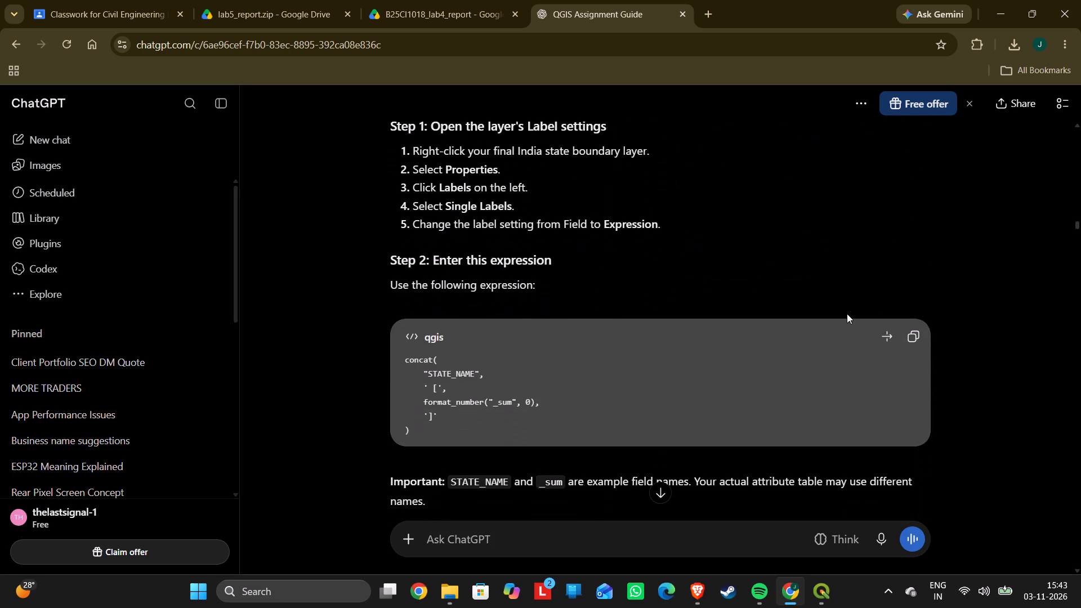
{"action": "scroll", "coordinate": [847, 314], "scroll_direction": "down", "scroll_amount": 3}
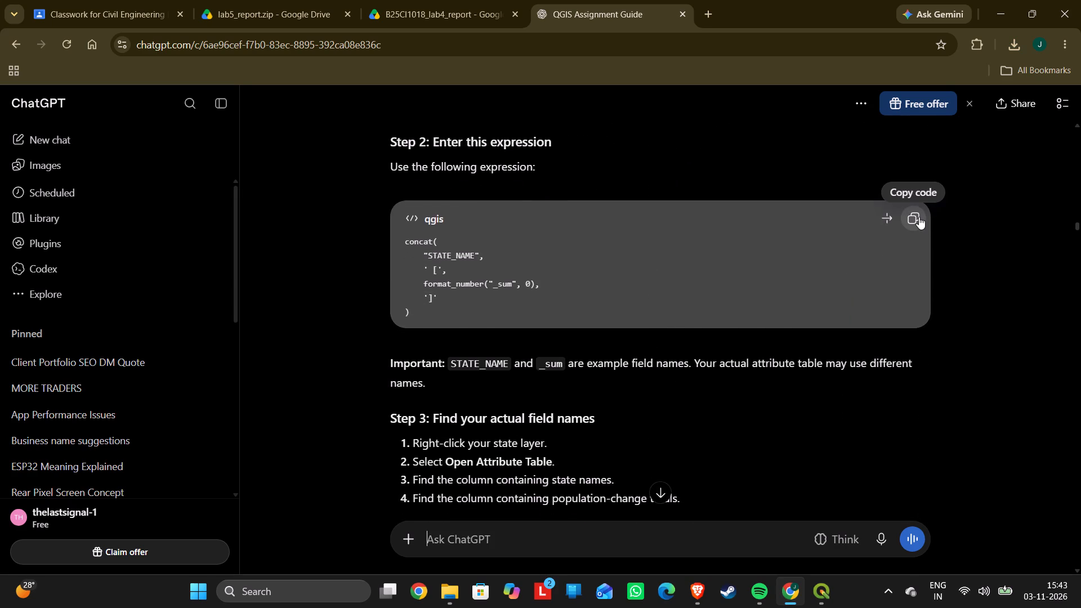
{"action": "left_click", "coordinate": [919, 217]}
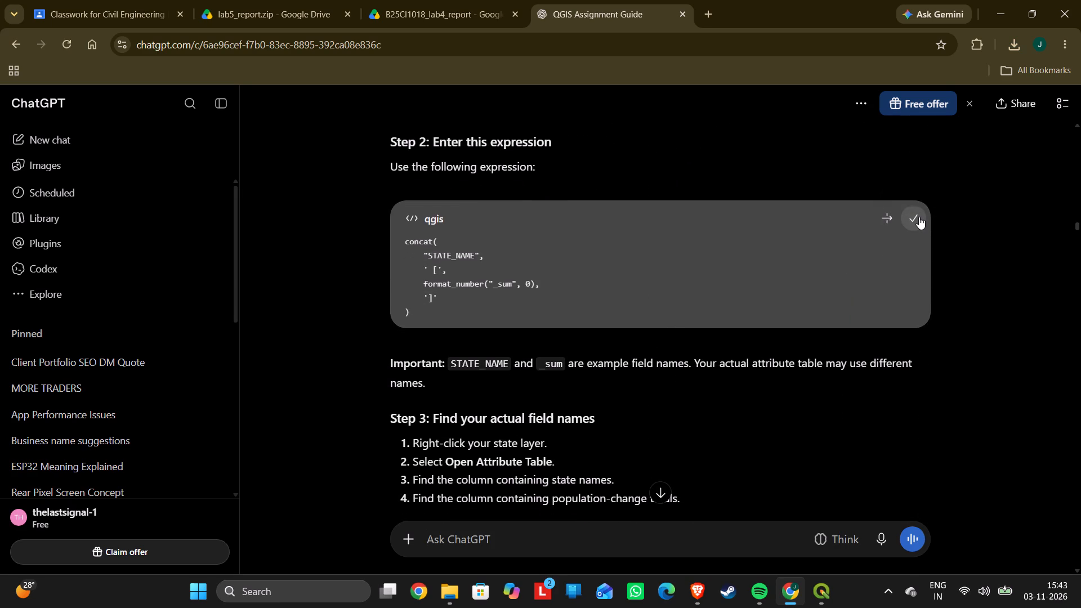
{"action": "scroll", "coordinate": [709, 431], "scroll_direction": "down", "scroll_amount": 5}
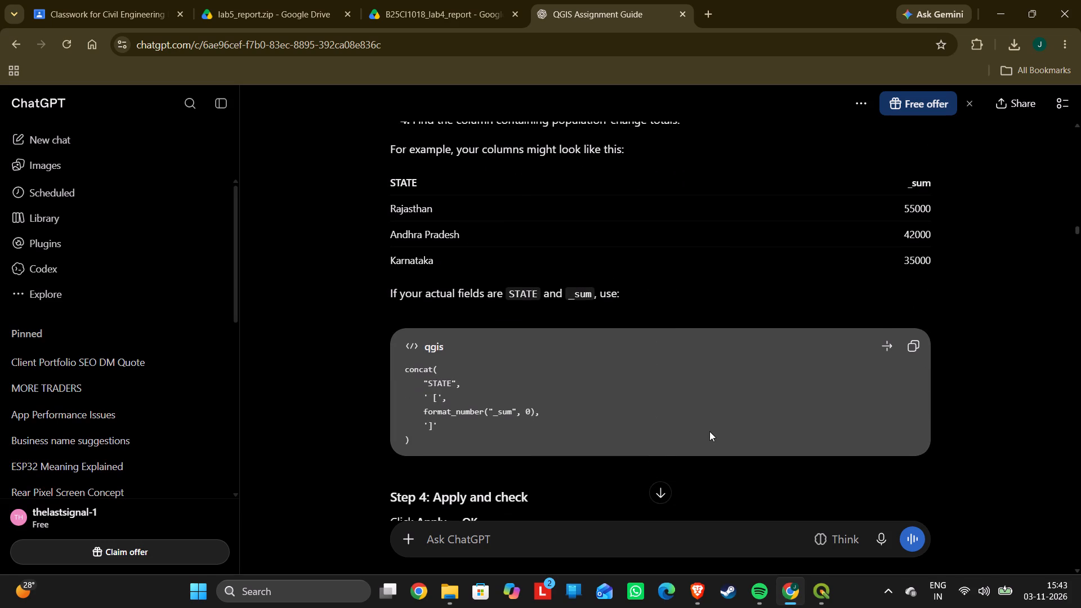
{"action": "left_click", "coordinate": [918, 350]}
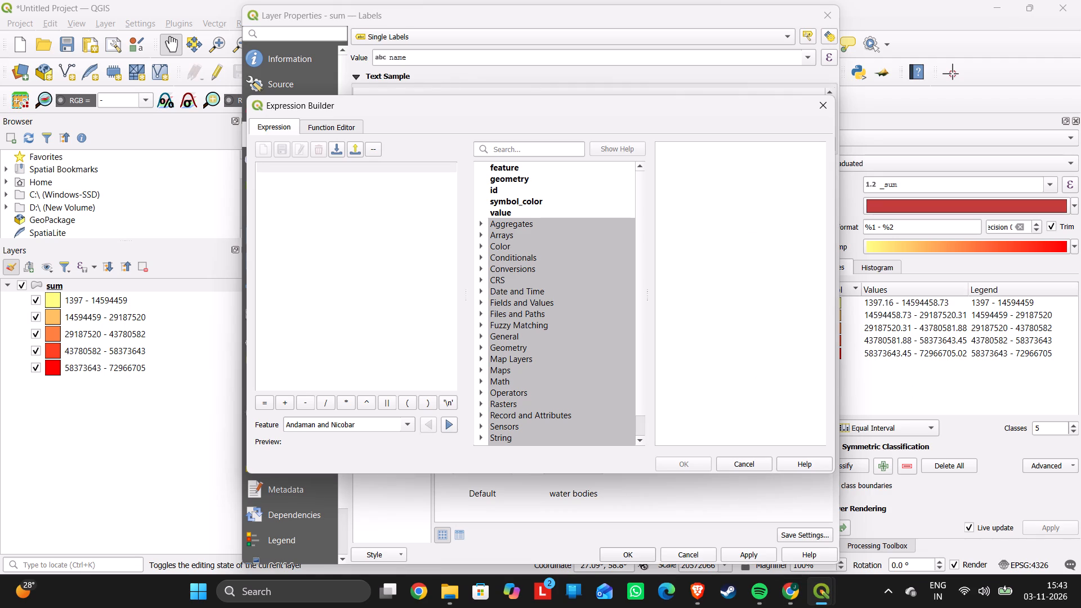
Paste the concat label expression, replace the "STATE" field with "name", and apply the labels to the sum layer.
{"action": "key", "text": "ctrl+v"}
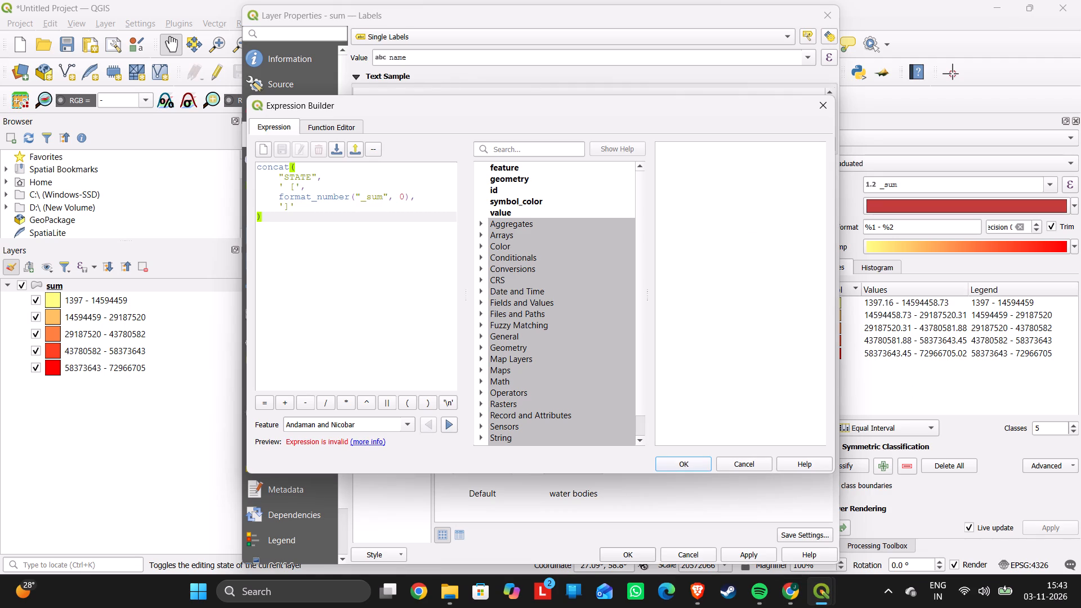
{"action": "left_click", "coordinate": [310, 178]}
{"action": "key", "text": "BackSpace"}
{"action": "key", "text": "BackSpace"}
{"action": "key", "text": "BackSpace"}
{"action": "key", "text": "BackSpace"}
{"action": "key", "text": "BackSpace"}
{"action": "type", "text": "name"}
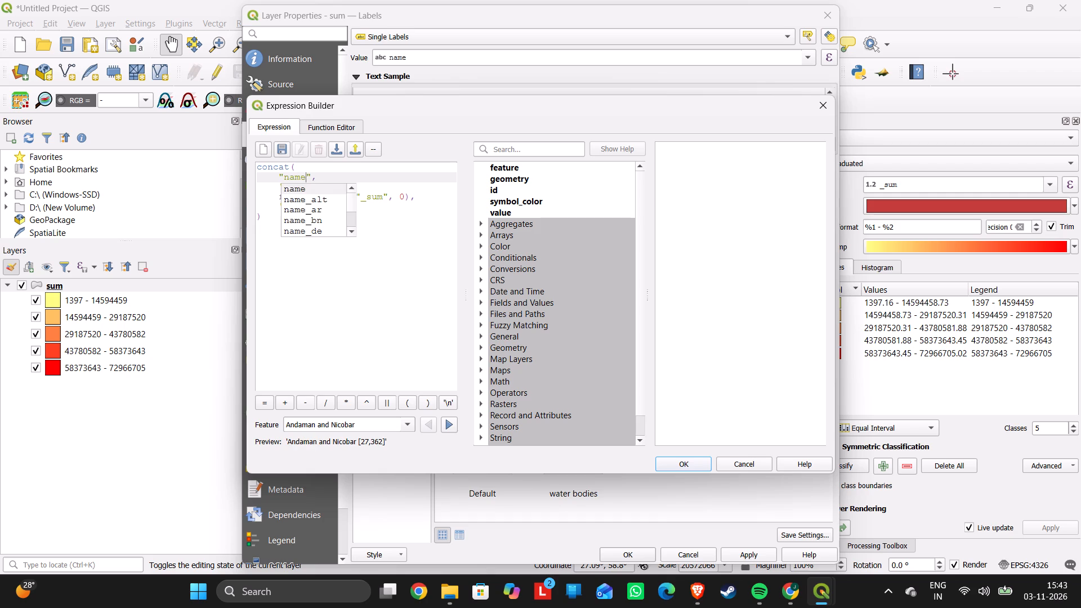
{"action": "left_click", "coordinate": [301, 189]}
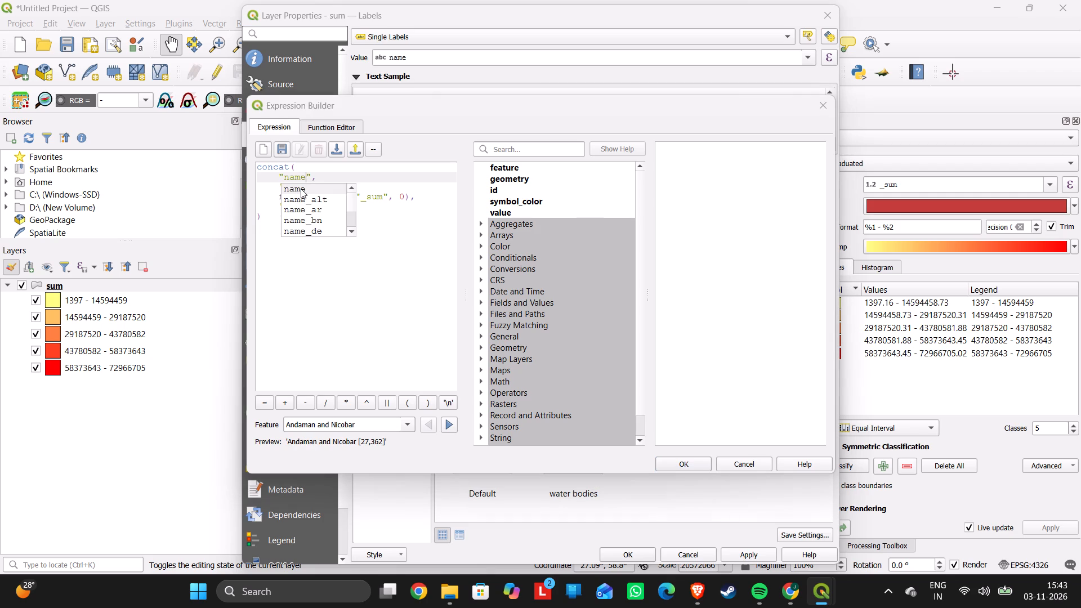
{"action": "double_click", "coordinate": [301, 189]}
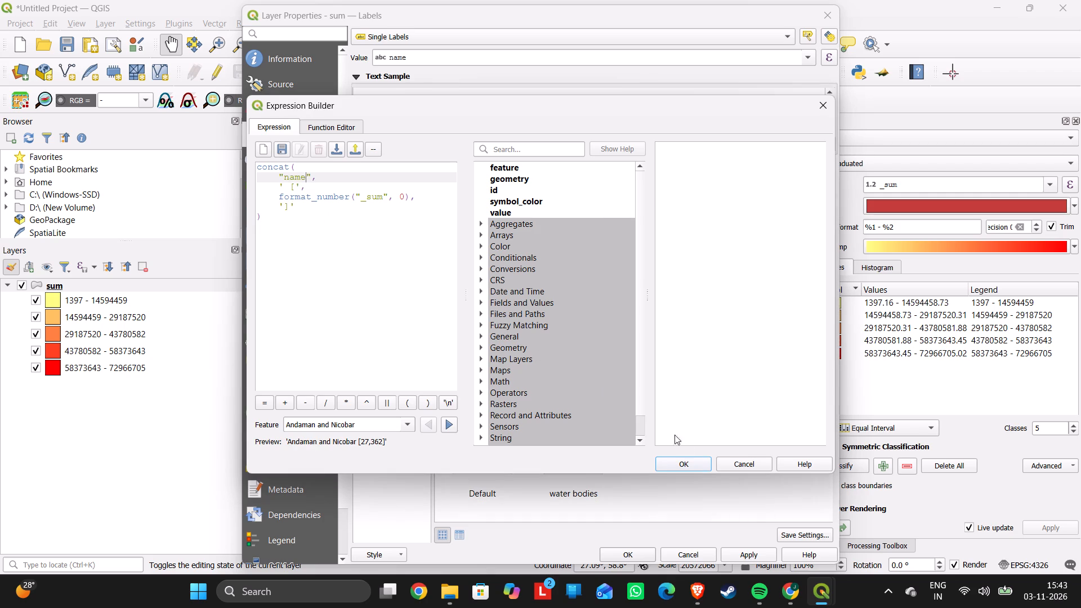
{"action": "left_click", "coordinate": [674, 461]}
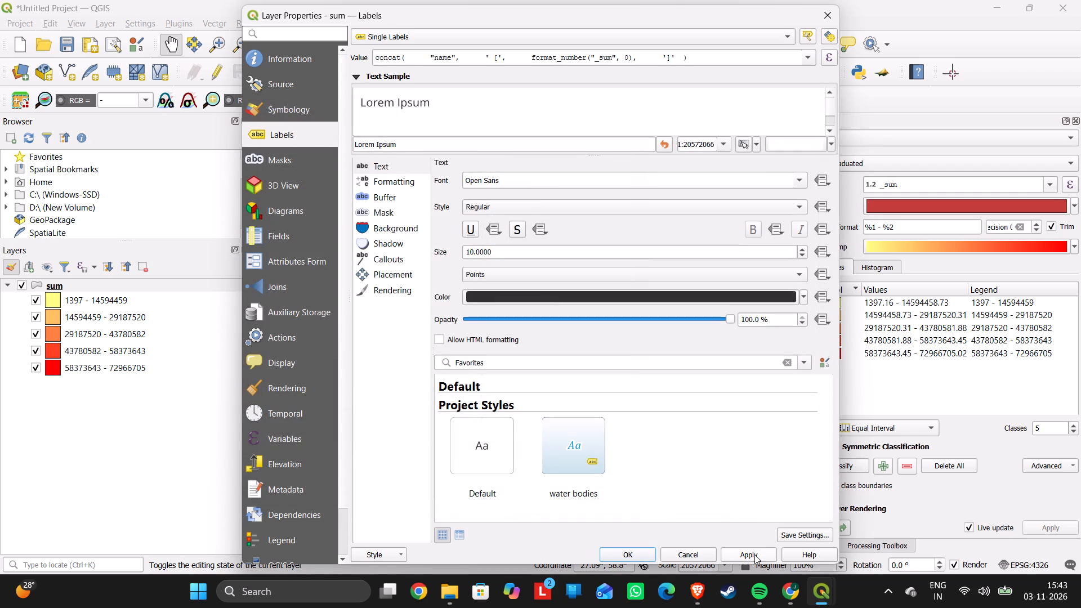
{"action": "left_click", "coordinate": [754, 555]}
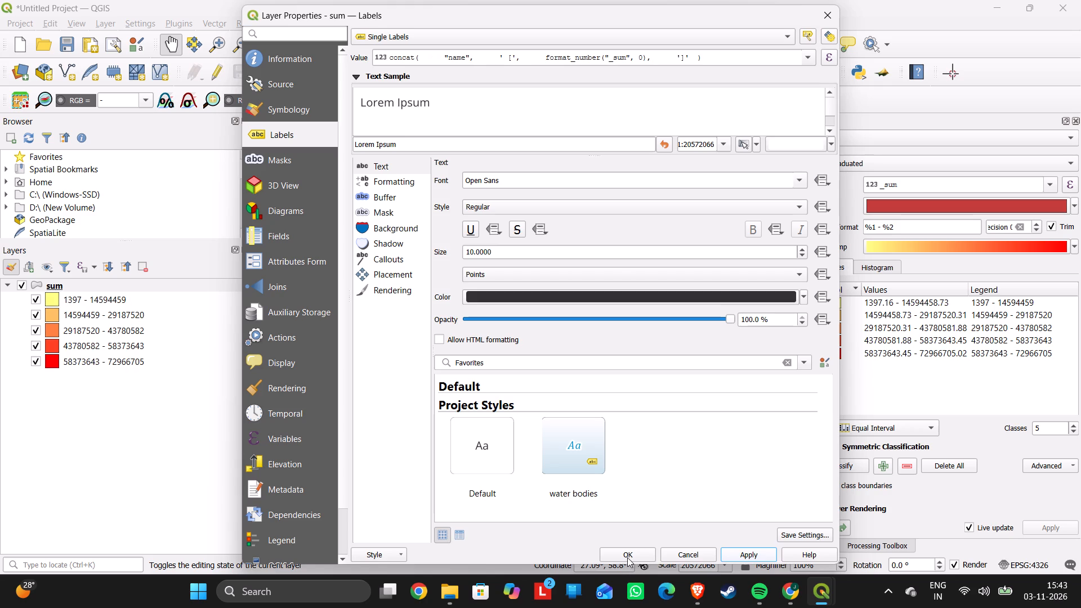
{"action": "left_click", "coordinate": [632, 555]}
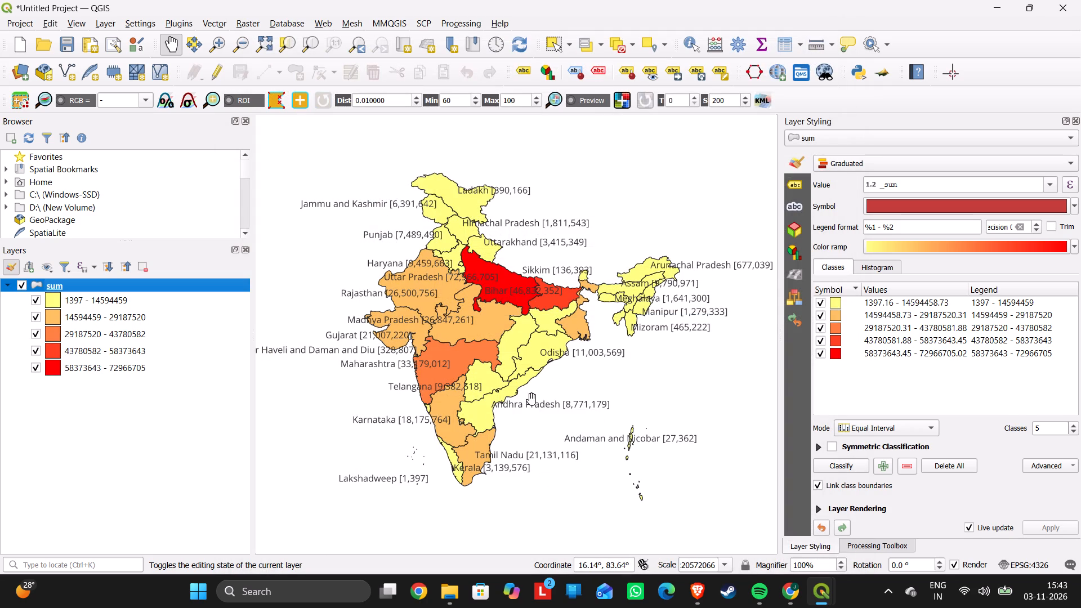
Open the existing population print layout and delete its outdated India map.
{"action": "left_click", "coordinate": [24, 24]}
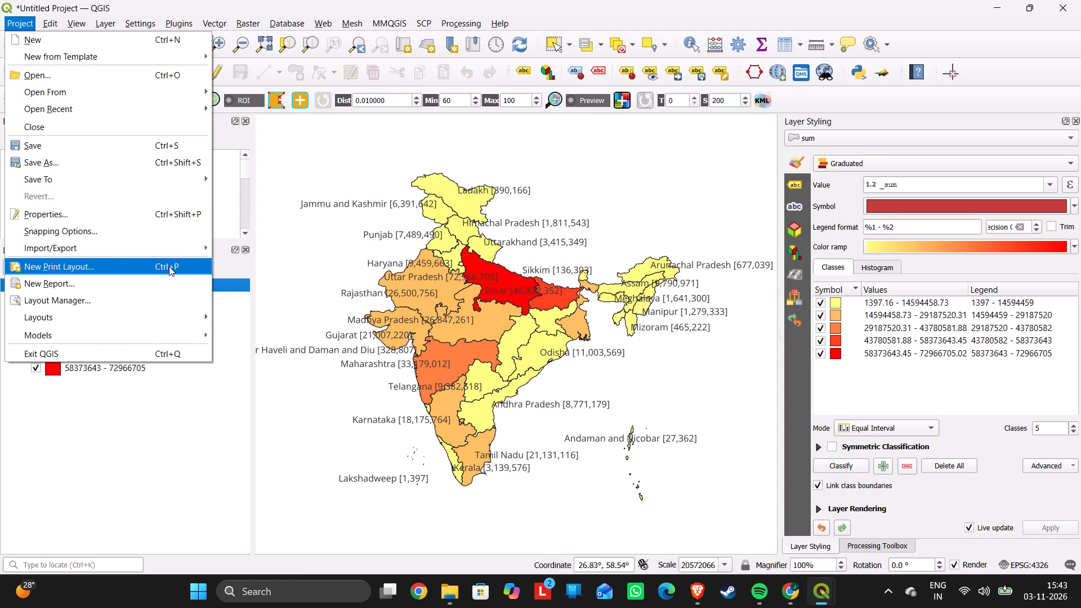
{"action": "left_click", "coordinate": [167, 297]}
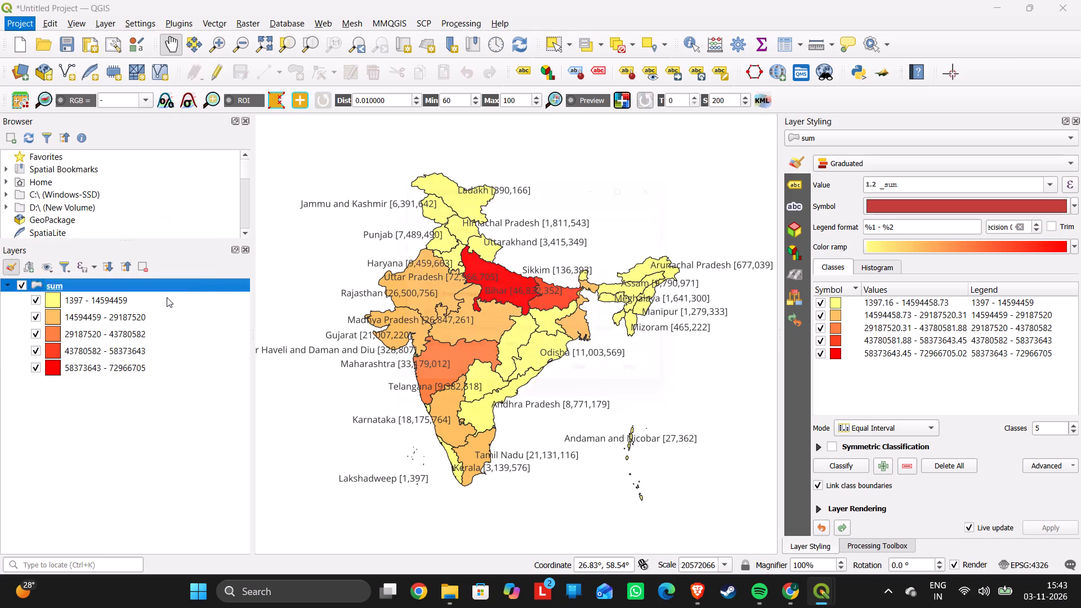
{"action": "left_click", "coordinate": [426, 223]}
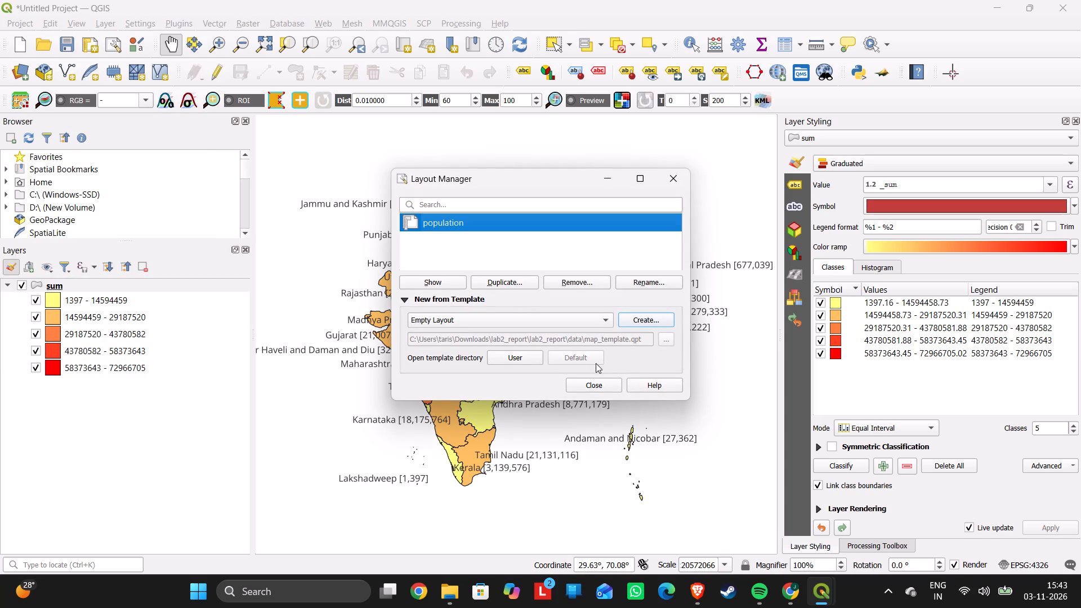
{"action": "double_click", "coordinate": [539, 222]}
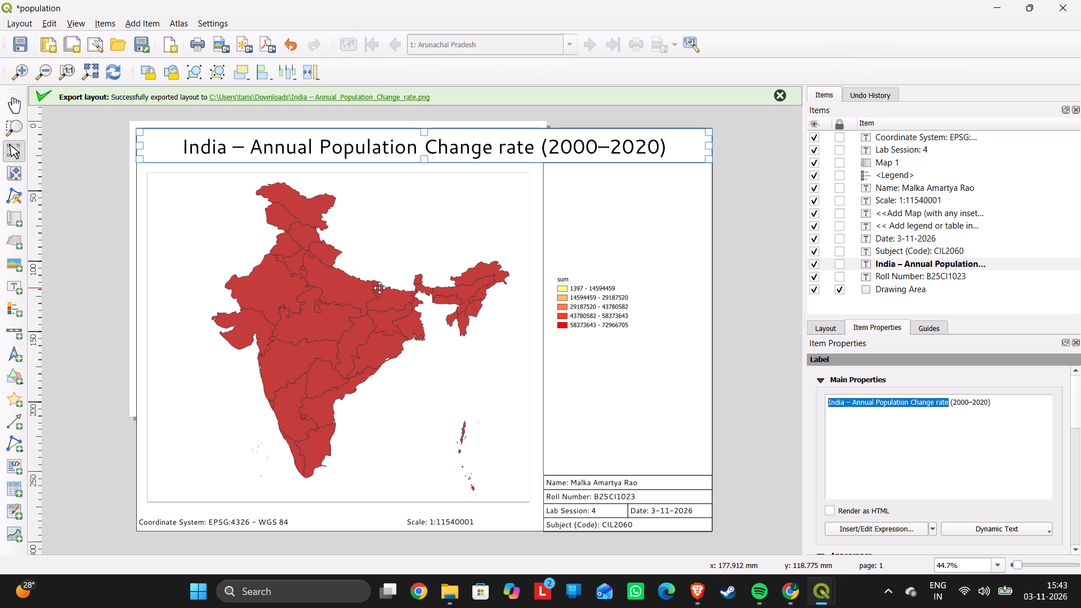
{"action": "left_click", "coordinate": [333, 306]}
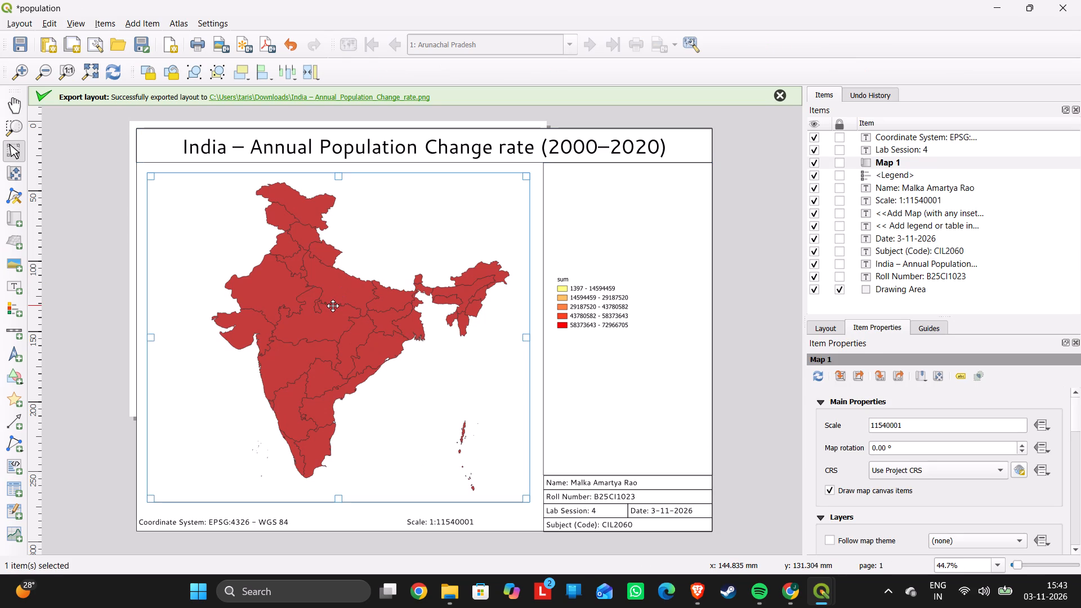
{"action": "key", "text": "BackSpace"}
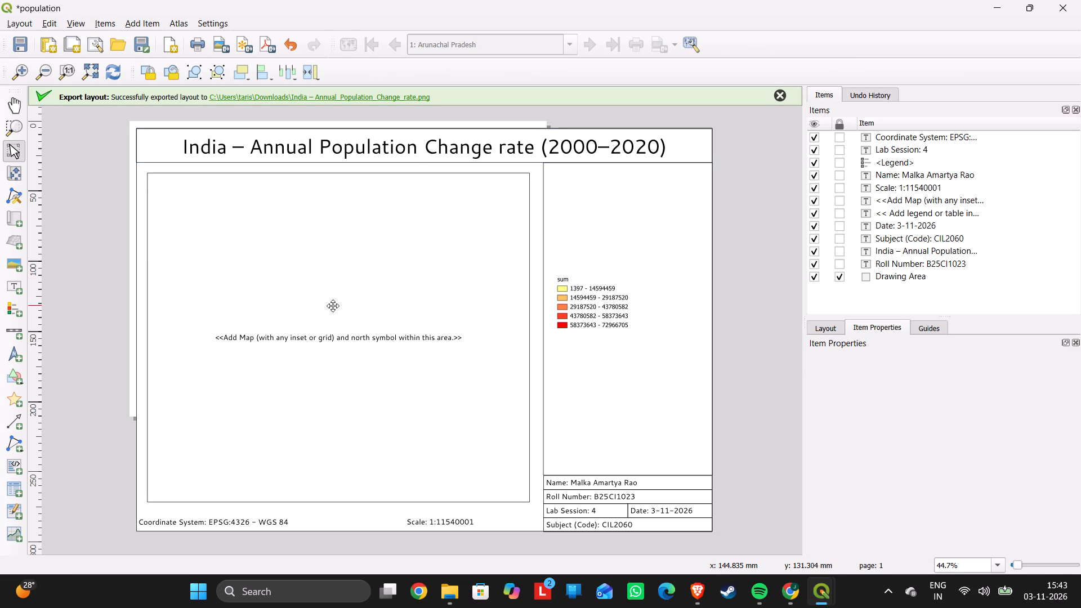
Add a new 50 × 50 mm map to the layout and stretch it to fill the template's map frame.
{"action": "left_click", "coordinate": [19, 220]}
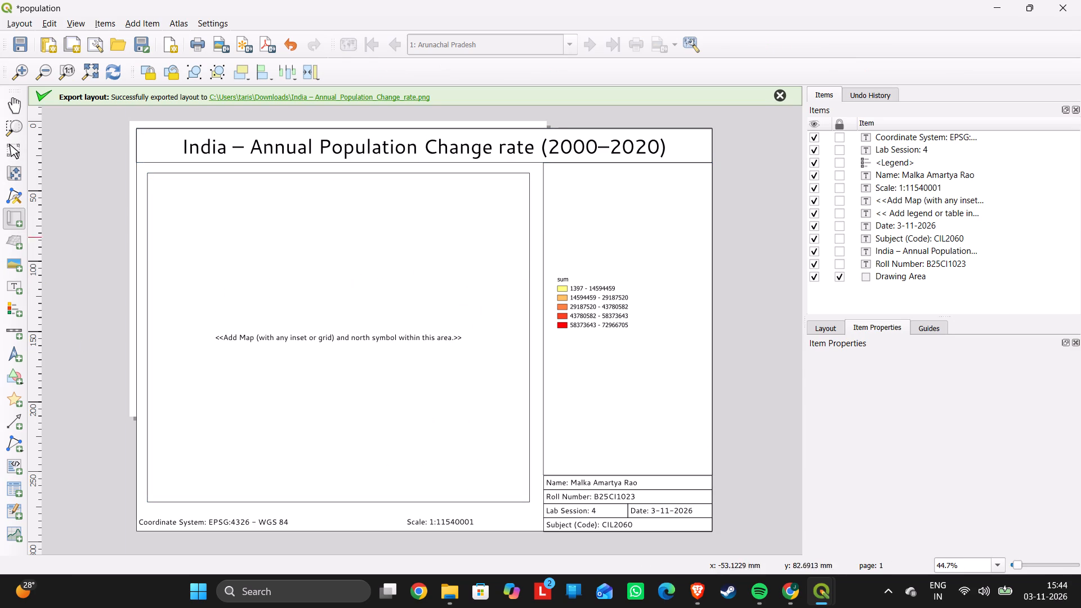
{"action": "left_click", "coordinate": [295, 326]}
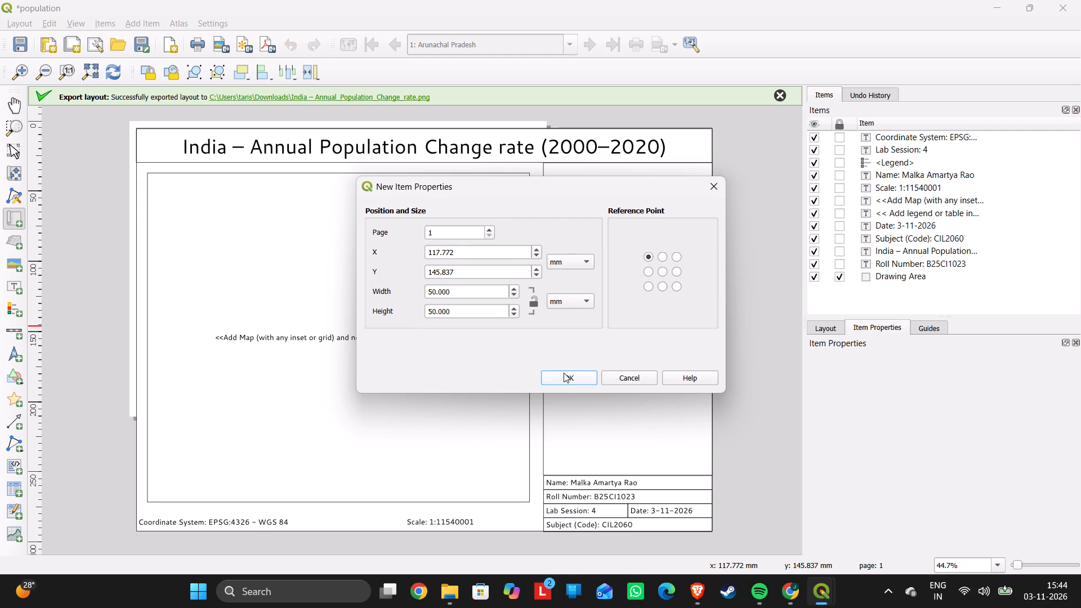
{"action": "left_click", "coordinate": [564, 372]}
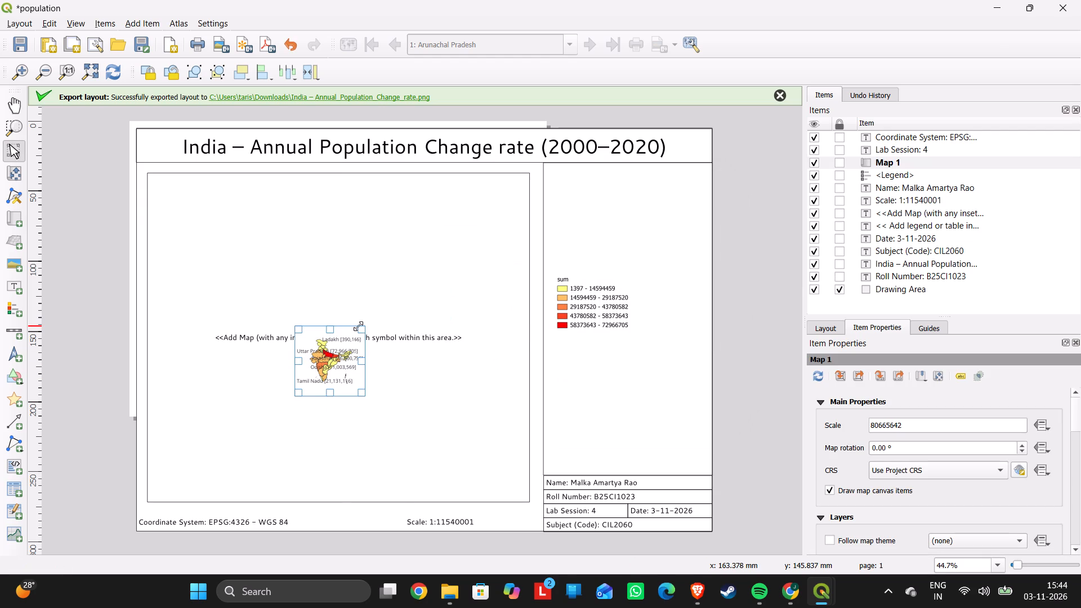
{"action": "left_click_drag", "start_coordinate": [358, 326], "coordinate": [521, 169]}
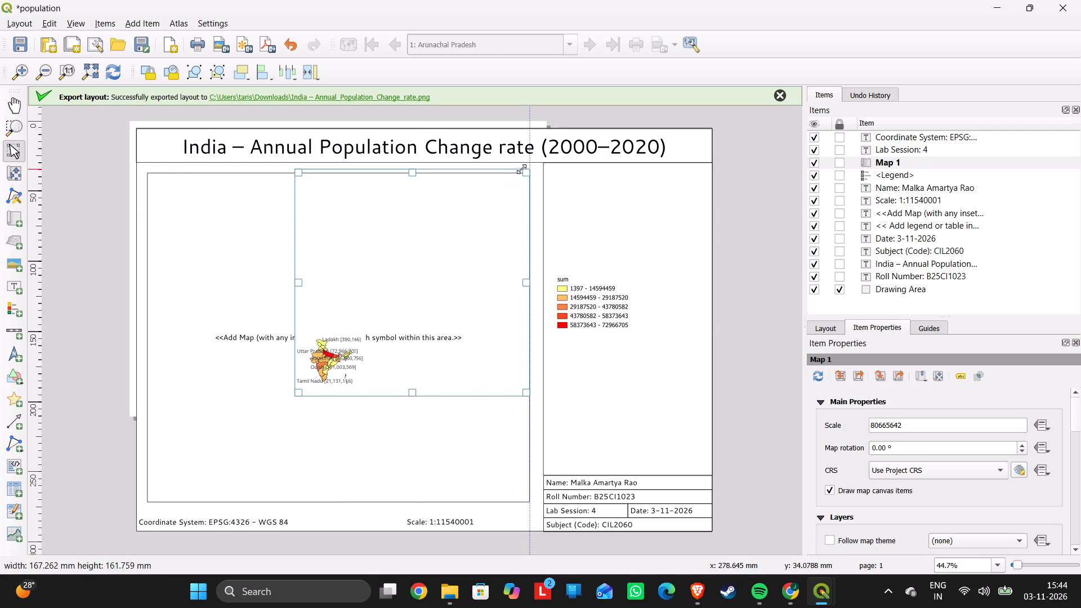
{"action": "left_click_drag", "start_coordinate": [521, 169], "coordinate": [525, 172]}
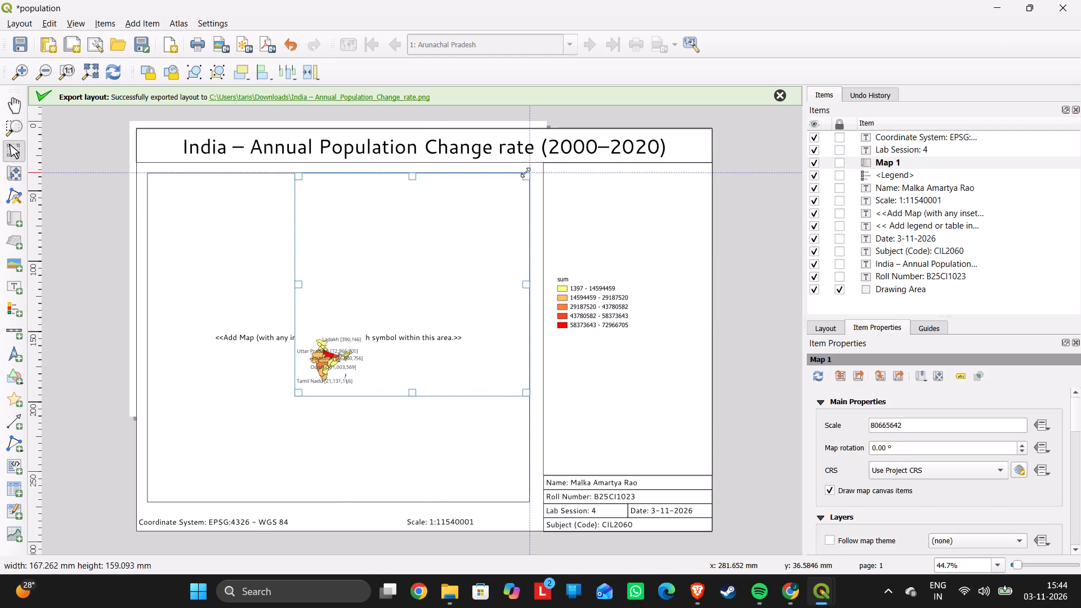
{"action": "left_click_drag", "start_coordinate": [525, 172], "coordinate": [525, 172]}
{"action": "left_click_drag", "start_coordinate": [297, 392], "coordinate": [148, 504]}
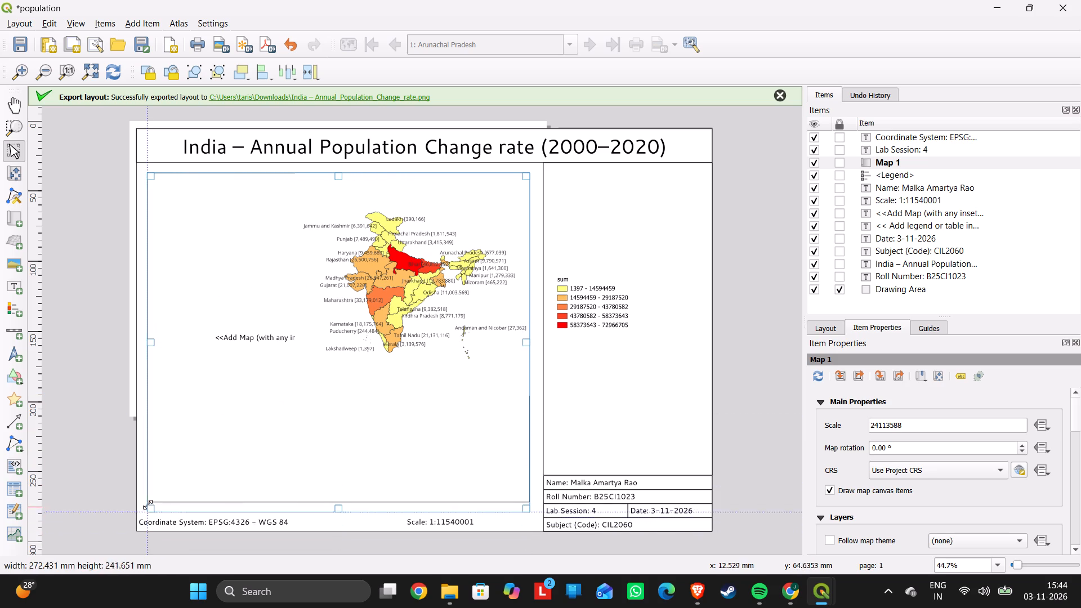
{"action": "left_click_drag", "start_coordinate": [148, 504], "coordinate": [149, 497]}
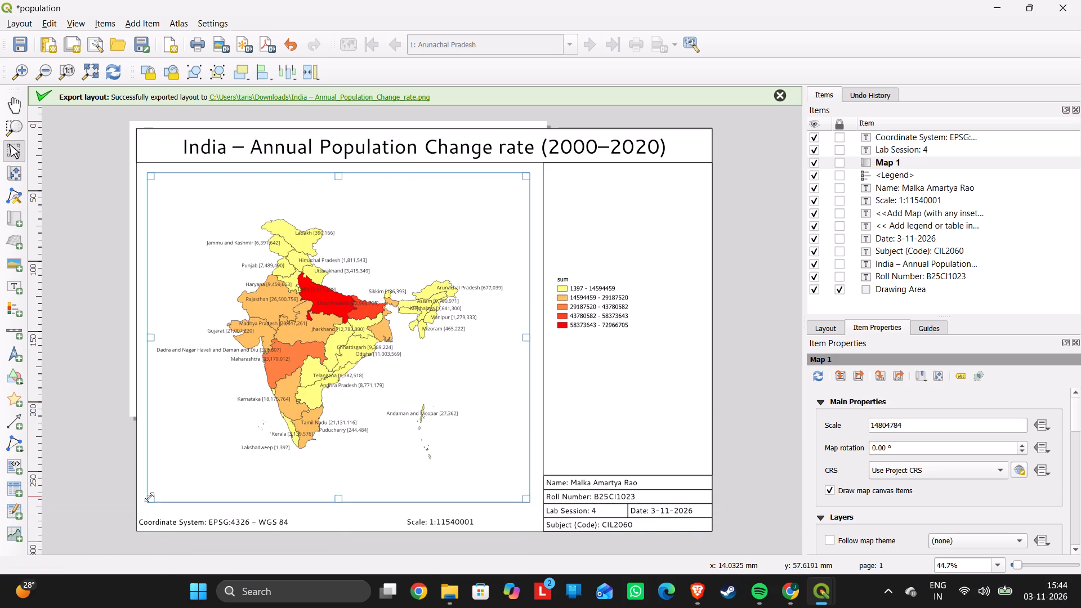
Enlarge India within the new map to a scale of about 1:11,060,000 and reposition it to fit inside the frame.
{"action": "scroll", "coordinate": [311, 374], "scroll_direction": "up", "scroll_amount": 1, "text": "ctrl"}
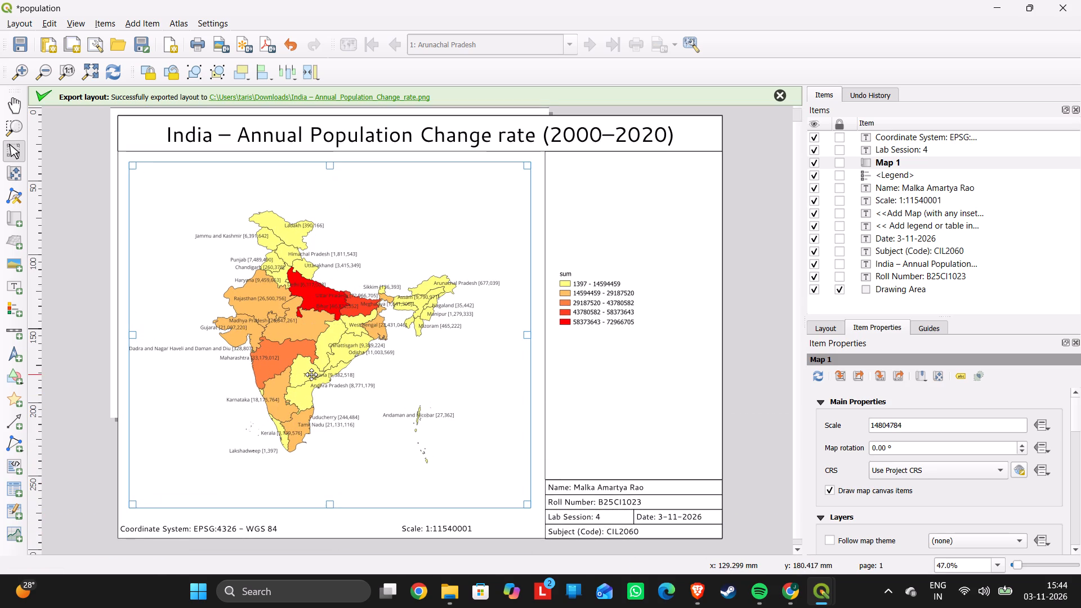
{"action": "left_click", "coordinate": [12, 181]}
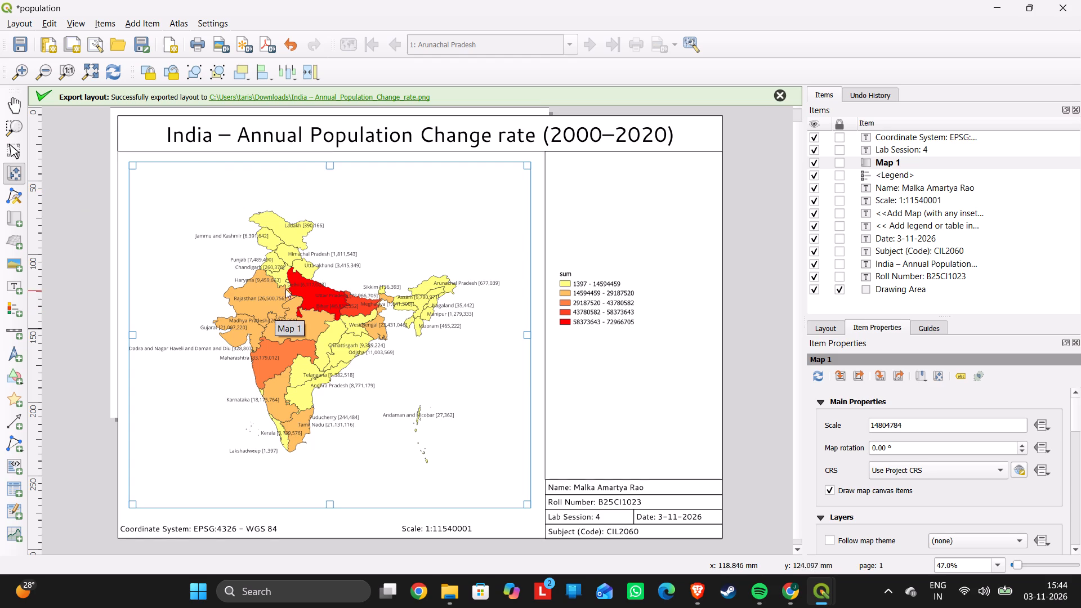
{"action": "scroll", "coordinate": [287, 249], "scroll_direction": "up", "scroll_amount": 4, "text": "ctrl"}
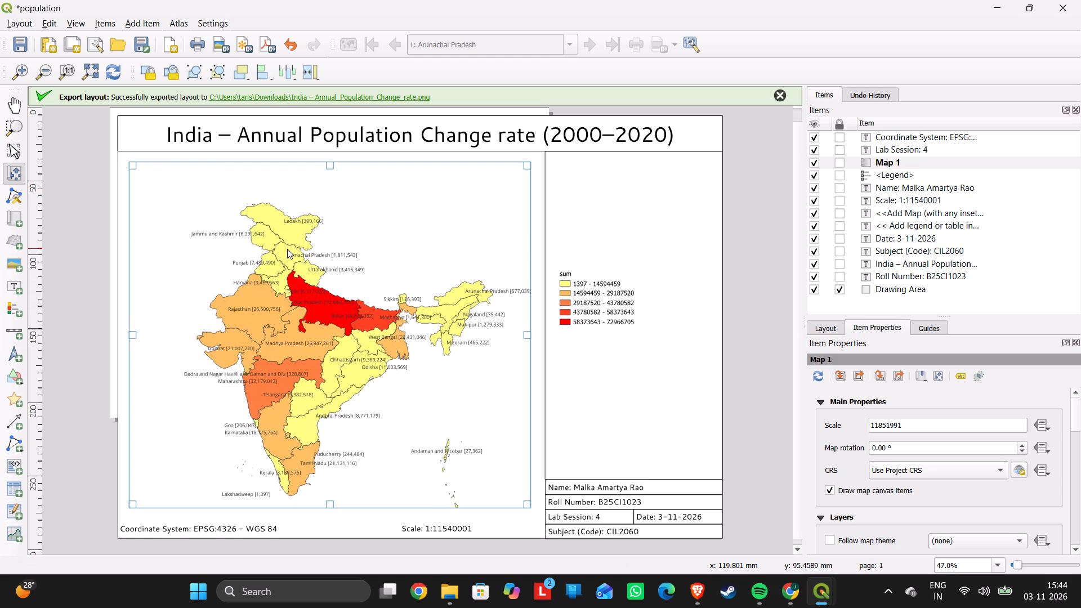
{"action": "left_click_drag", "start_coordinate": [287, 249], "coordinate": [288, 229]}
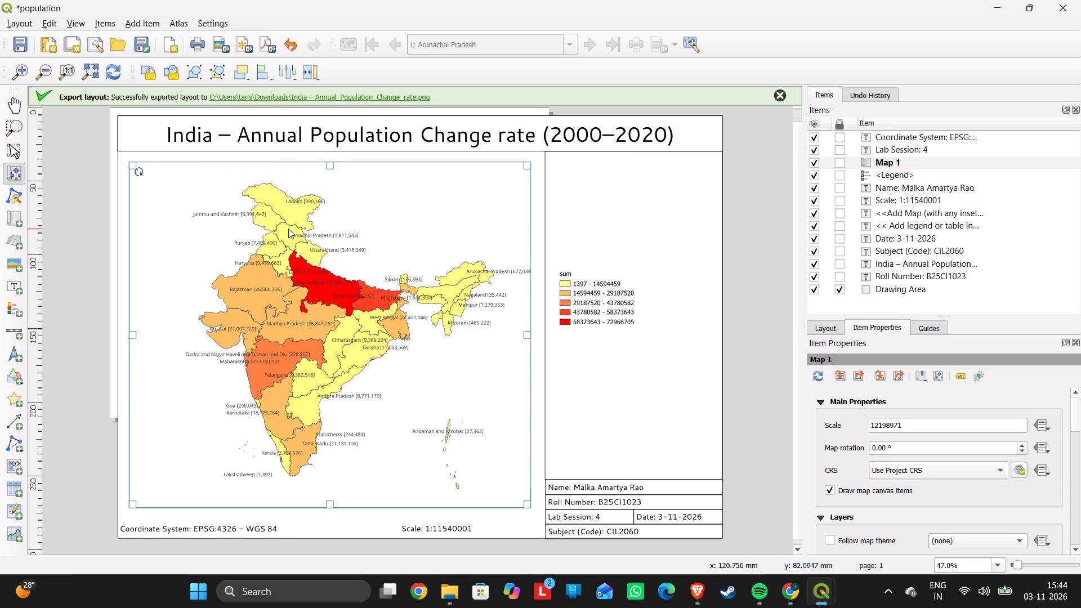
{"action": "scroll", "coordinate": [288, 229], "scroll_direction": "up", "scroll_amount": 2, "text": "ctrl"}
{"action": "left_click_drag", "start_coordinate": [288, 229], "coordinate": [281, 195]}
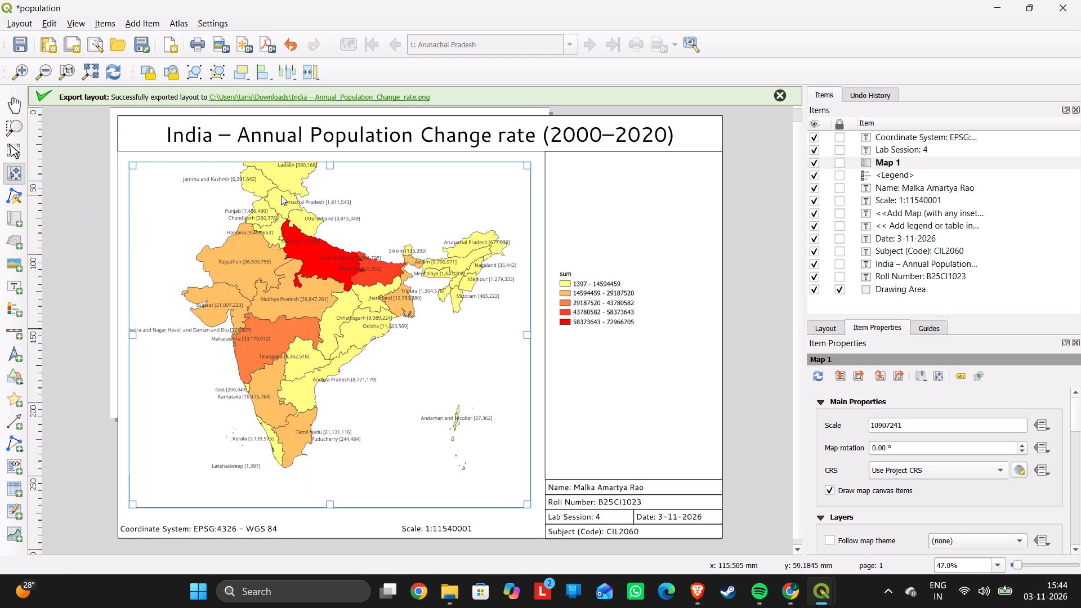
{"action": "left_click_drag", "start_coordinate": [281, 195], "coordinate": [294, 218]}
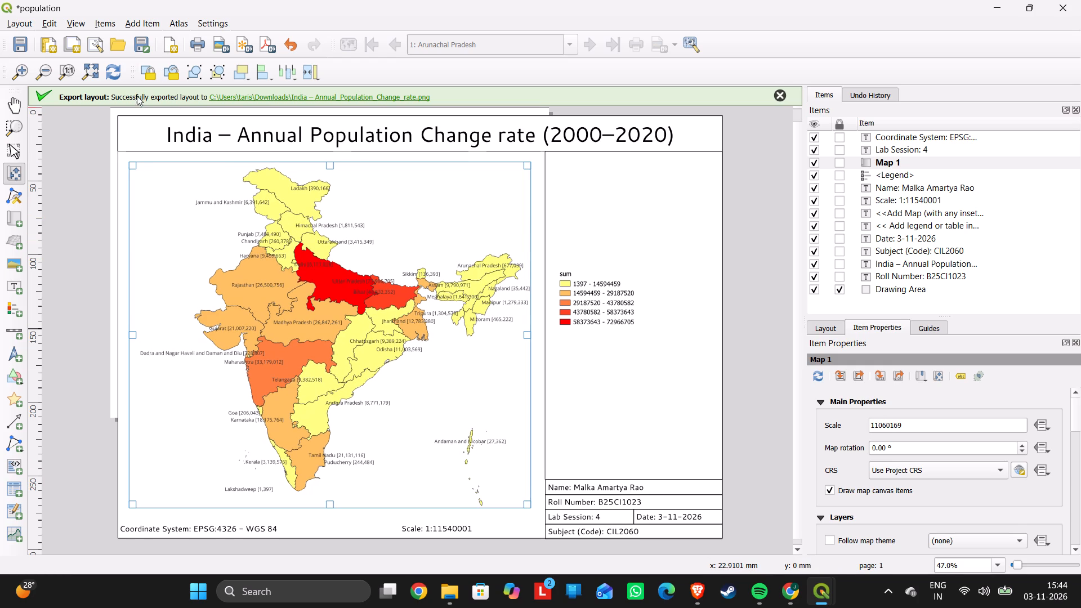
Export the updated layout as an image named population_change_rate.png in the Downloads folder, keeping the existing export options.
{"action": "left_click", "coordinate": [21, 22]}
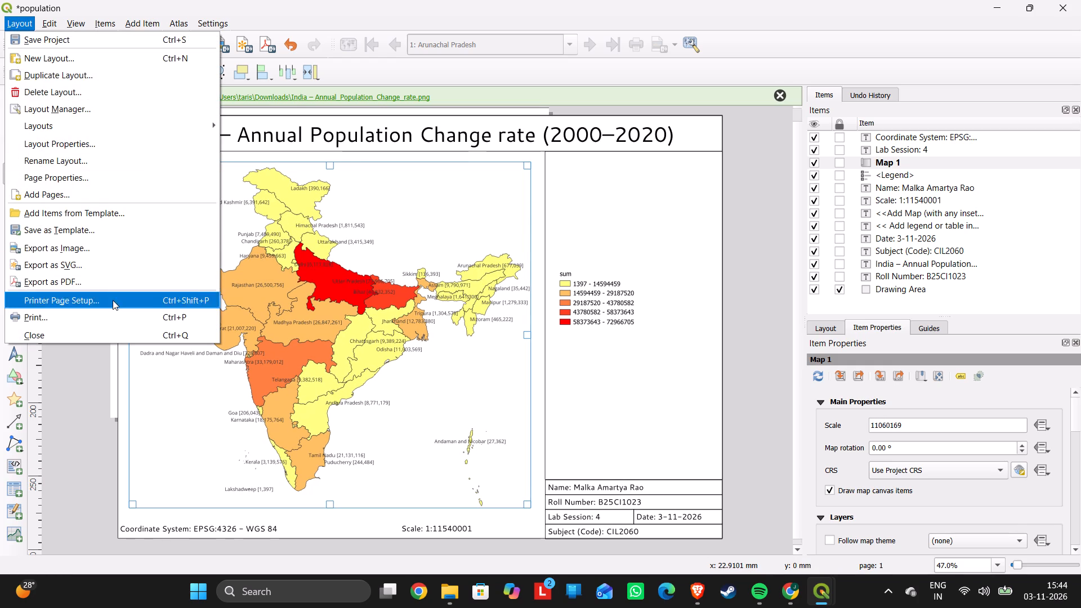
{"action": "left_click", "coordinate": [129, 242]}
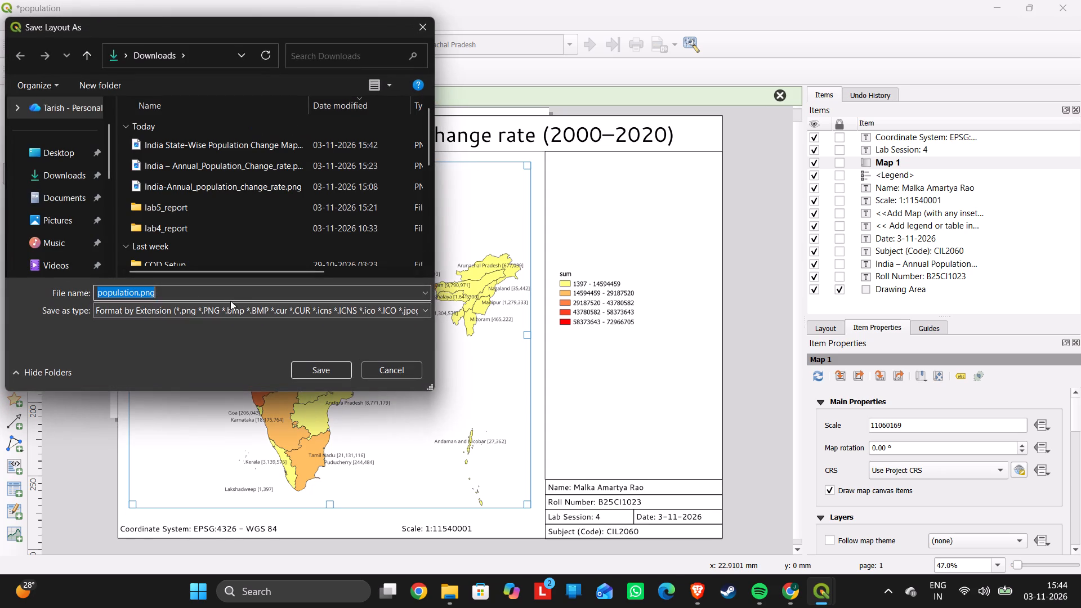
{"action": "left_click", "coordinate": [137, 294]}
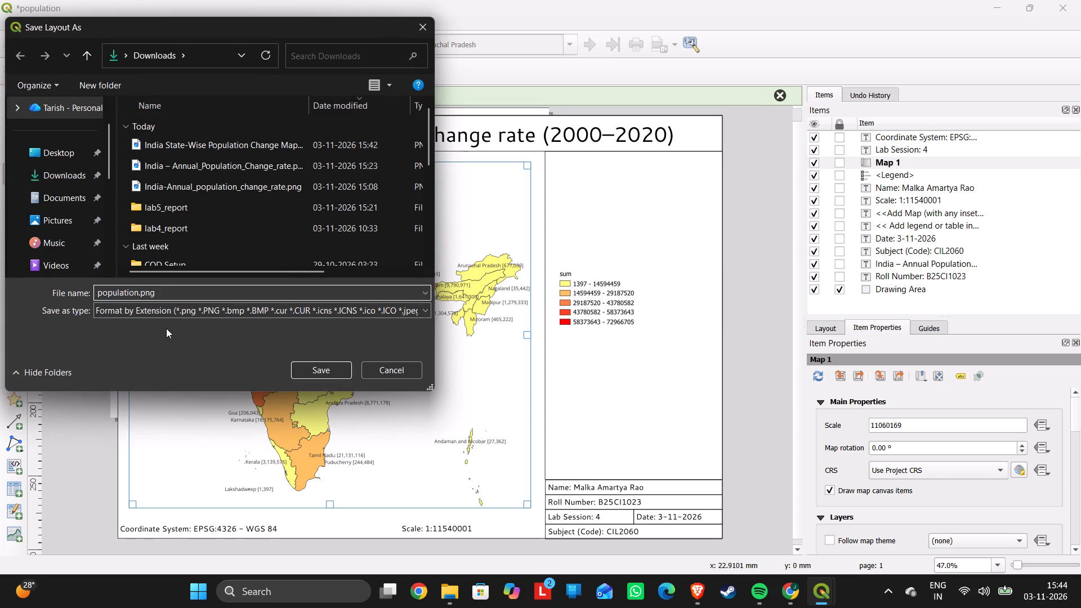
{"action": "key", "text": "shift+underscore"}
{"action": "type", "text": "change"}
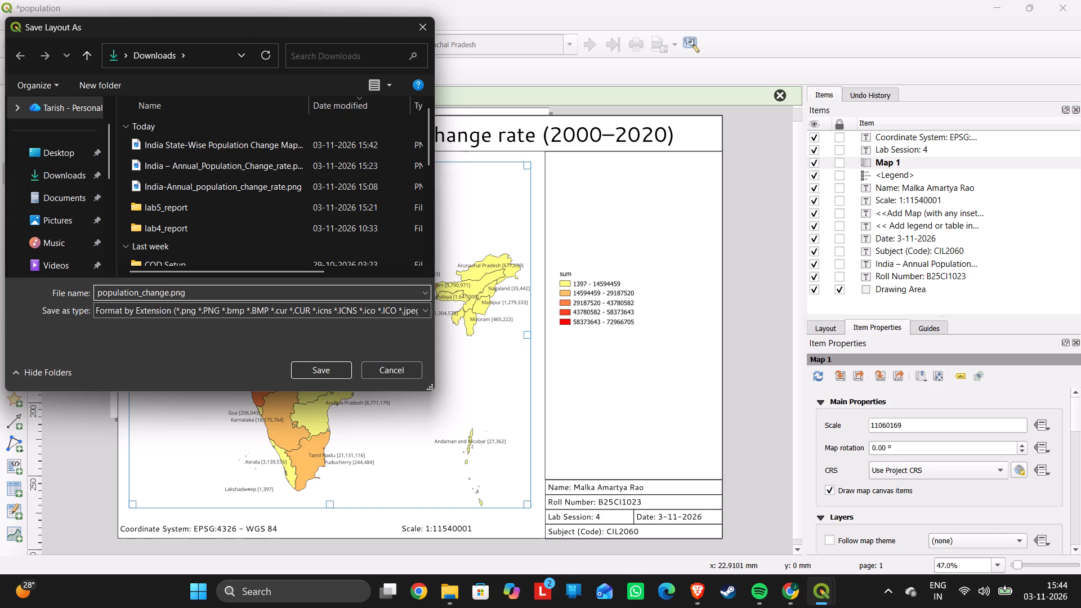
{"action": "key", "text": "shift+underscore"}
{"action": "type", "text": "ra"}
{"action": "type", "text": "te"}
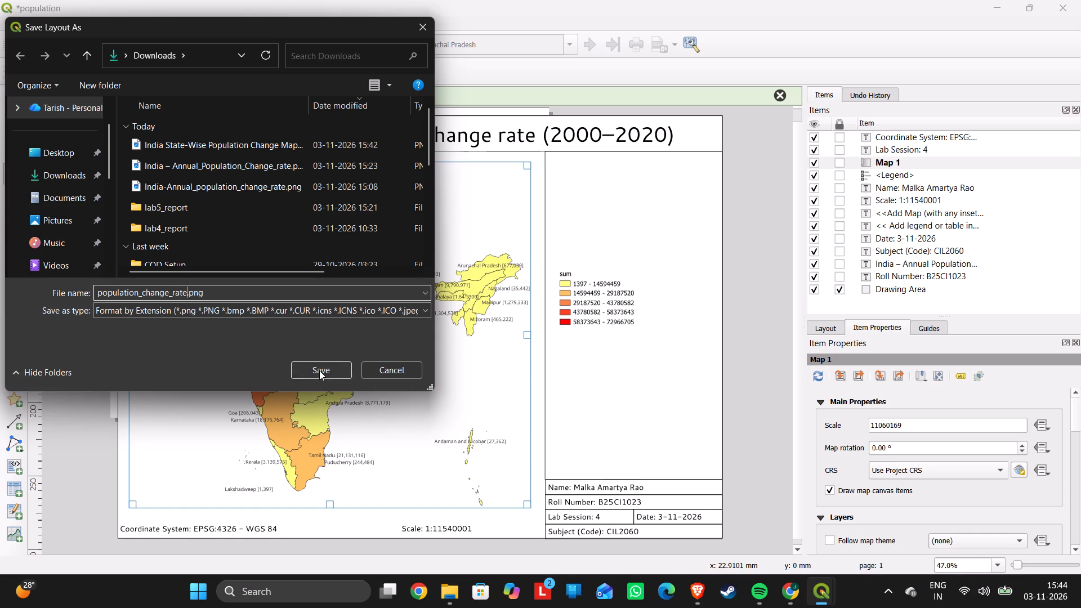
{"action": "left_click", "coordinate": [320, 370]}
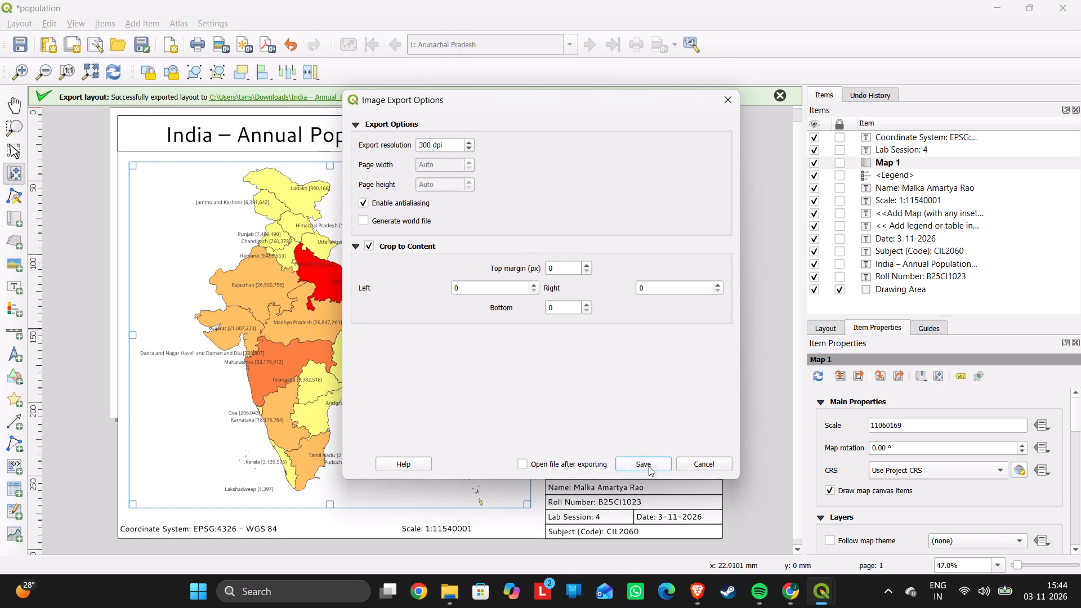
{"action": "left_click", "coordinate": [634, 461]}
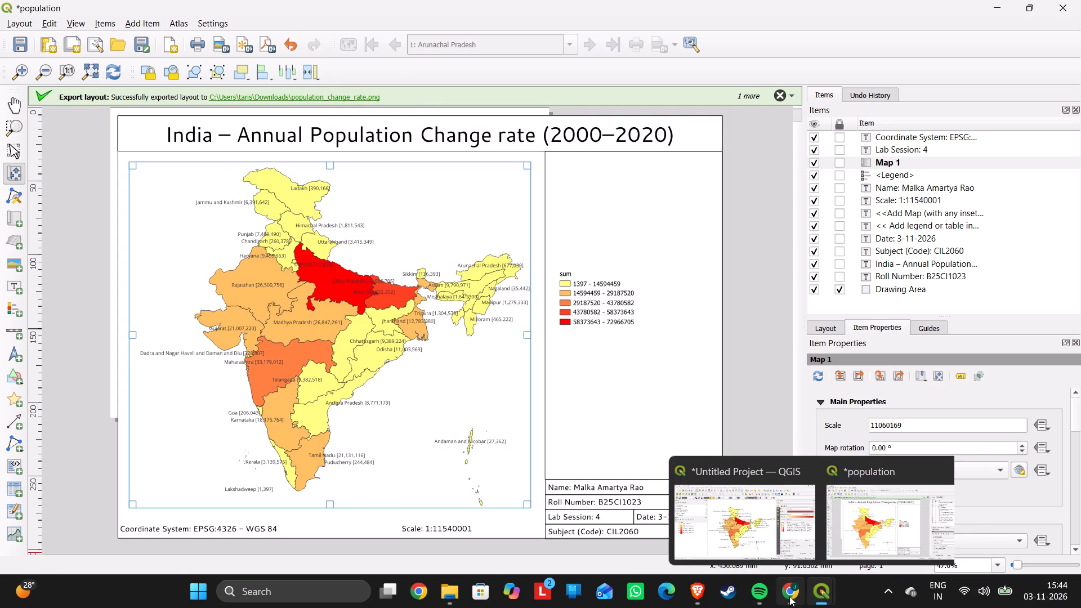
Switch to File Explorer and review the exported state-wise, population_change_rate.png and India – Annual_Population_Change_rate map images in the Downloads folder.
{"action": "left_click", "coordinate": [448, 592]}
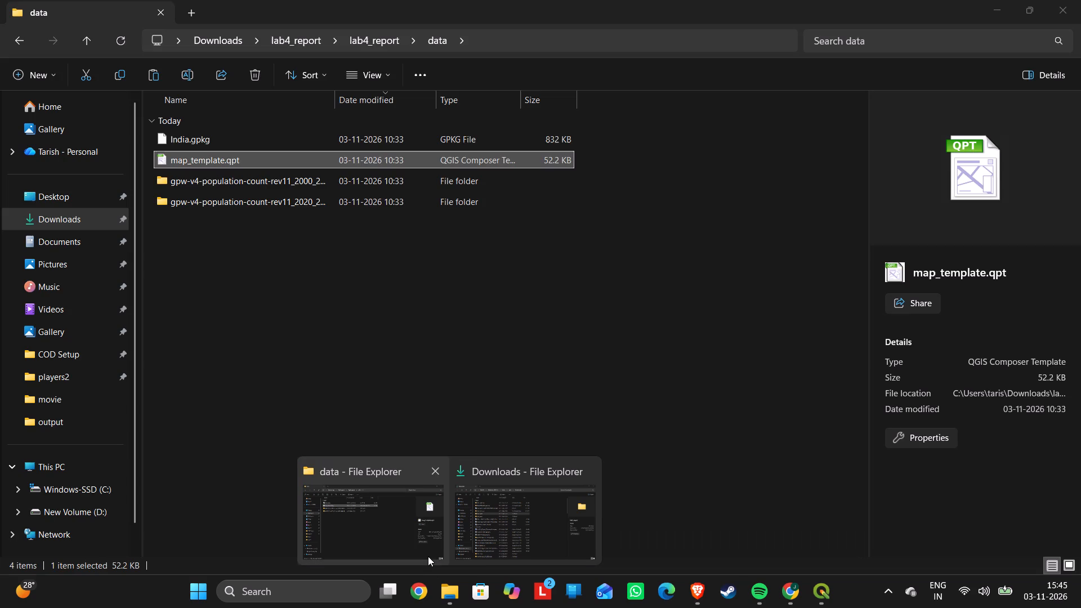
{"action": "left_click", "coordinate": [419, 543]}
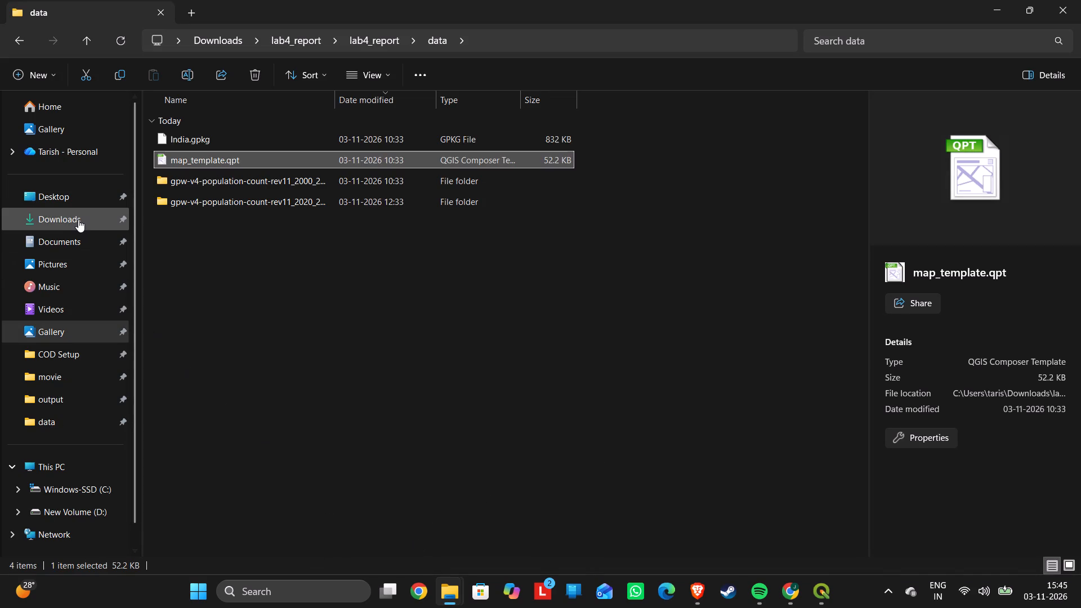
{"action": "left_click", "coordinate": [79, 220]}
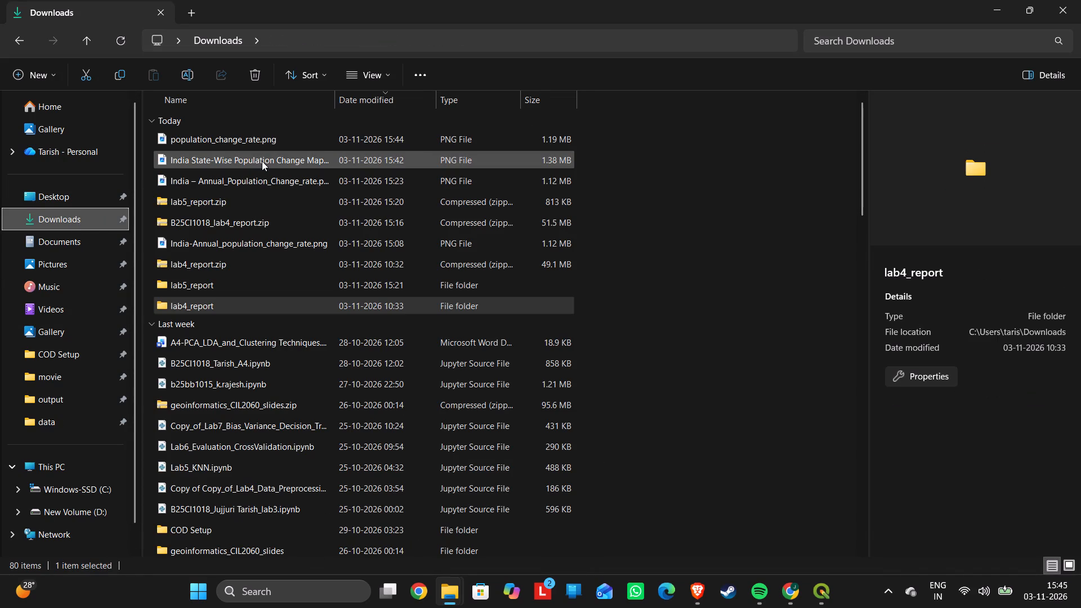
{"action": "double_click", "coordinate": [262, 161]}
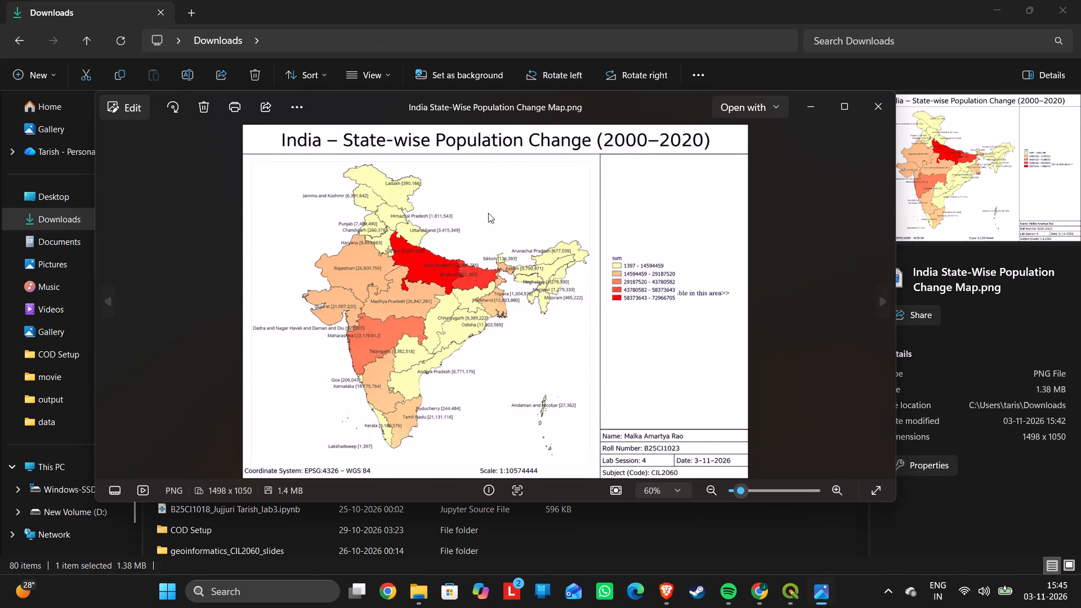
{"action": "left_click", "coordinate": [883, 108]}
{"action": "double_click", "coordinate": [549, 145]}
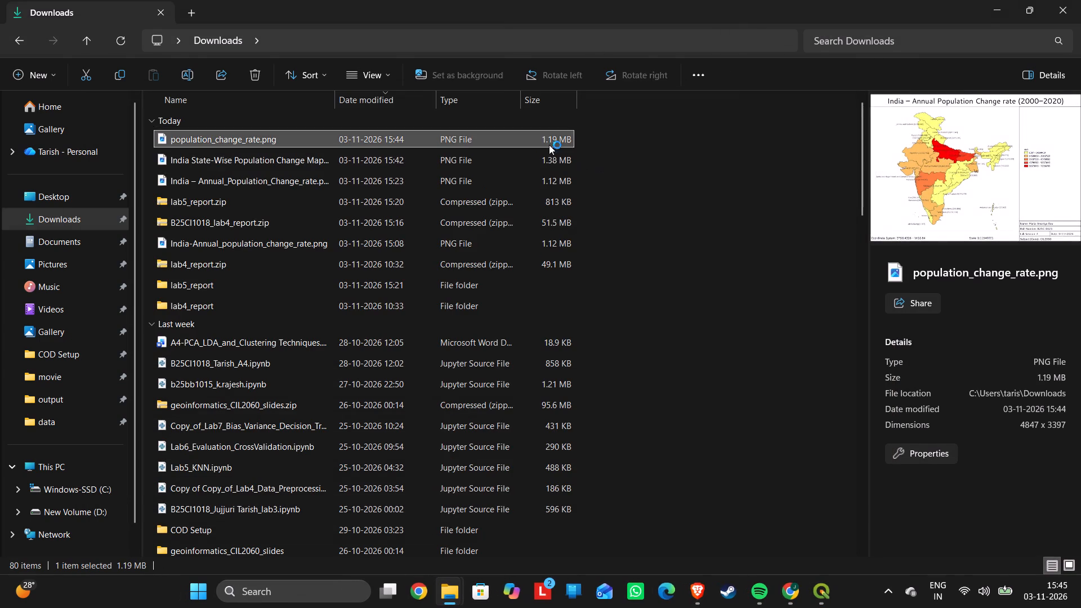
{"action": "left_click", "coordinate": [880, 96]}
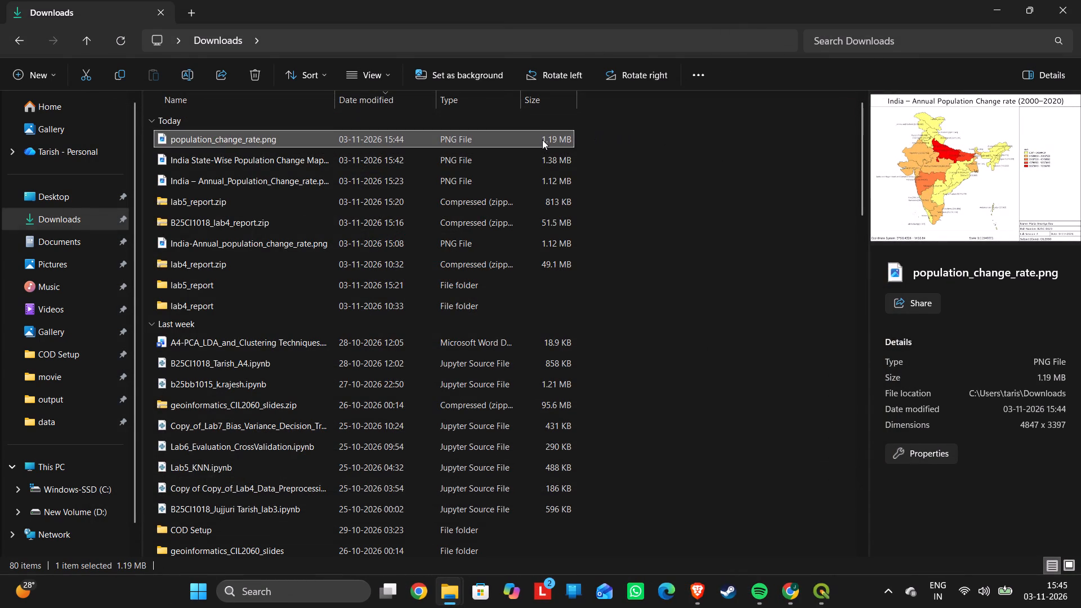
{"action": "left_click", "coordinate": [542, 140], "text": "ctrl"}
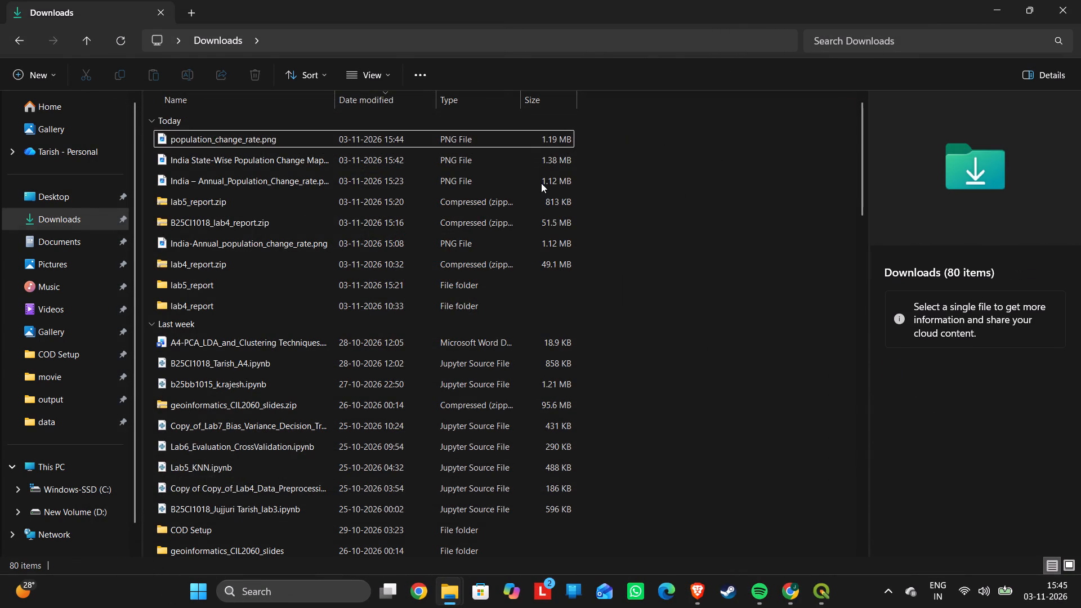
{"action": "left_click", "coordinate": [541, 183], "text": "ctrl"}
{"action": "left_click", "coordinate": [541, 183], "text": "ctrl"}
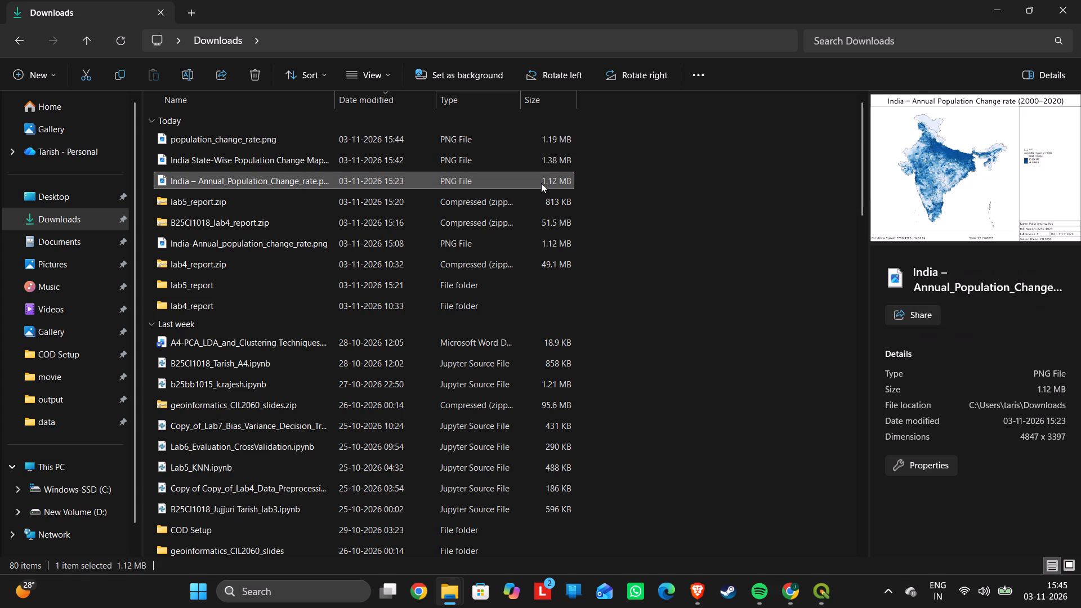
Select population_change_rate.png and India – Annual_Population_Change_rate.png in Downloads together and share both files through WhatsApp.
{"action": "left_click", "coordinate": [553, 142], "text": "ctrl"}
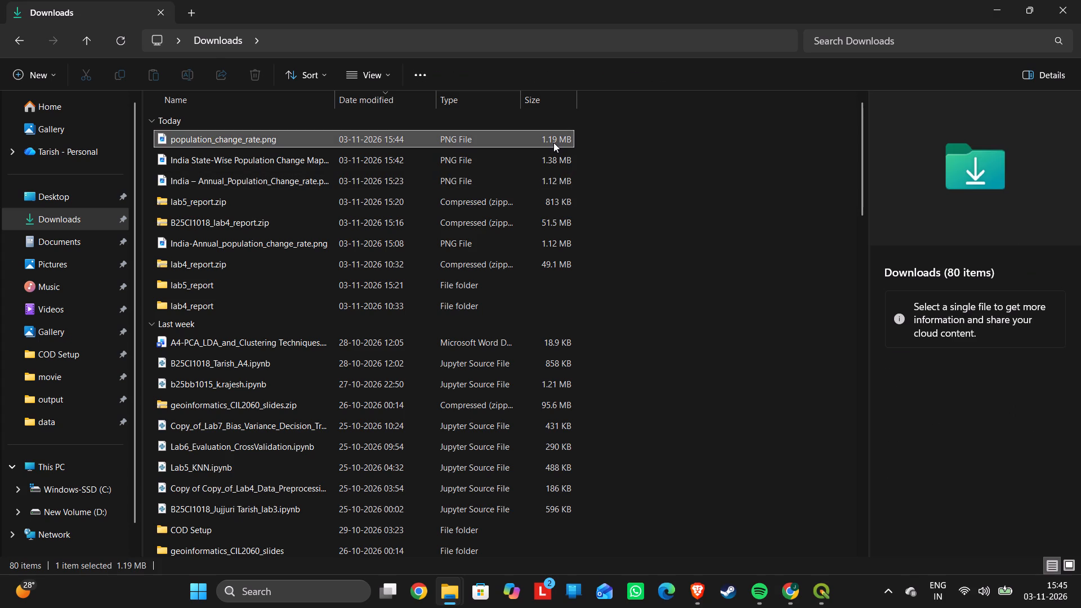
{"action": "right_click", "coordinate": [553, 142], "text": "ctrl"}
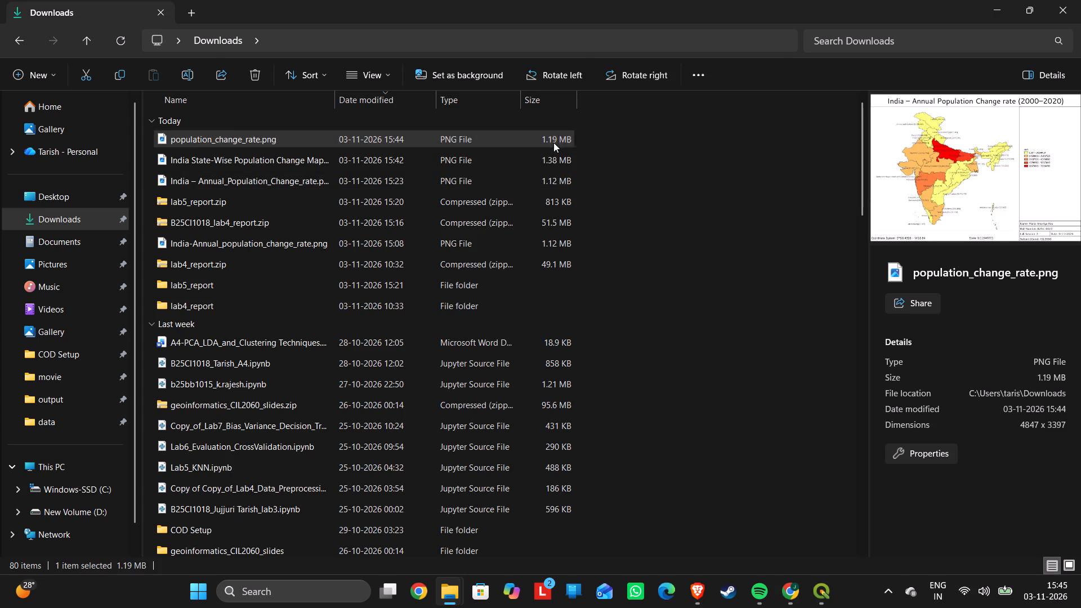
{"action": "left_click", "coordinate": [538, 146], "text": "ctrl"}
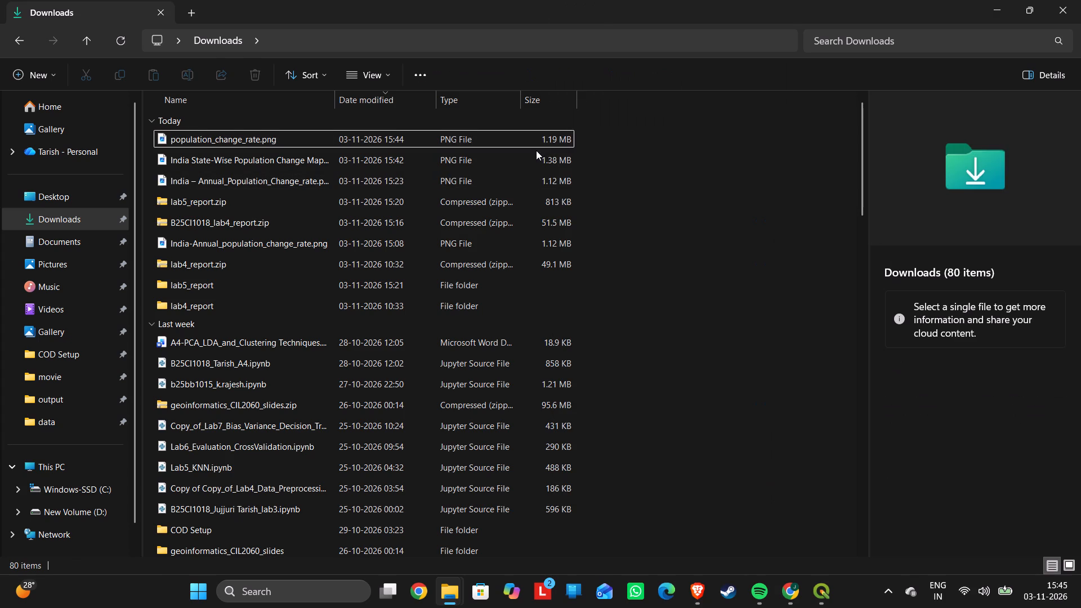
{"action": "left_click", "coordinate": [540, 177], "text": "ctrl"}
{"action": "left_click", "coordinate": [540, 177], "text": "ctrl"}
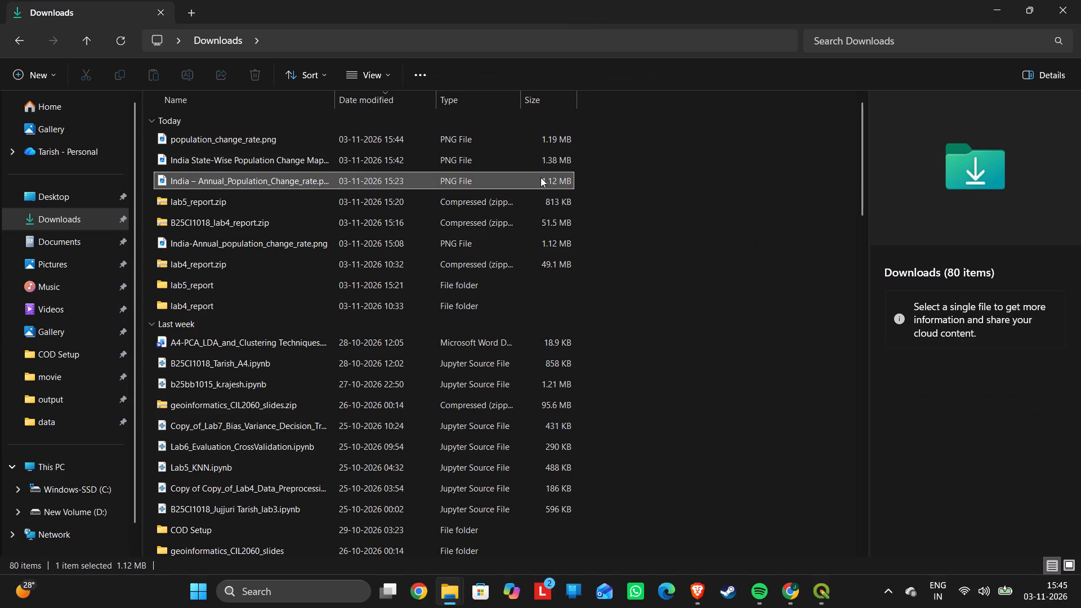
{"action": "left_click", "coordinate": [540, 177], "text": "ctrl"}
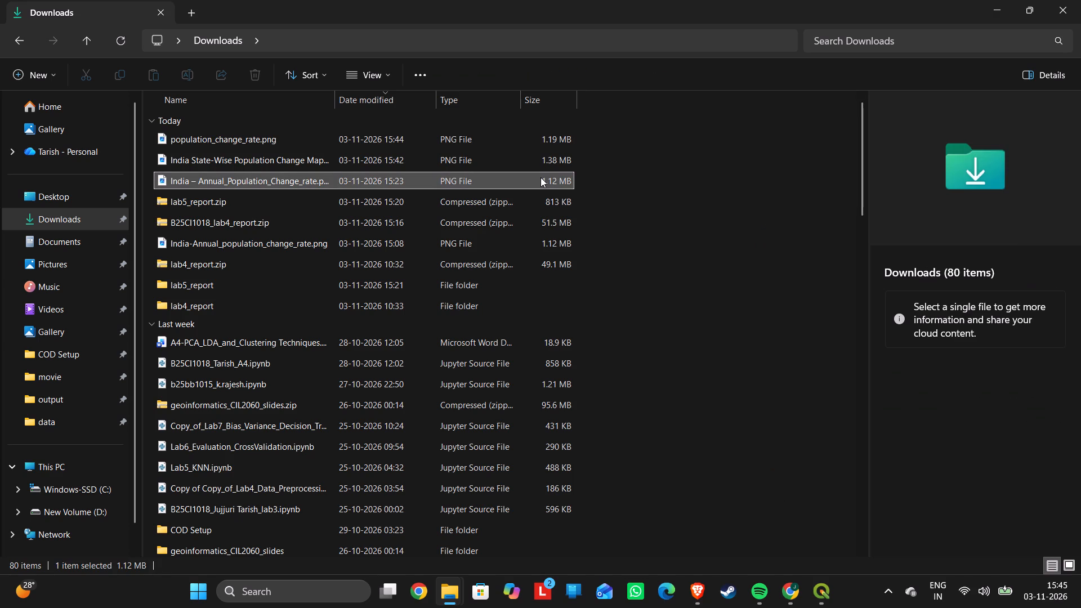
{"action": "left_click", "coordinate": [540, 177]}
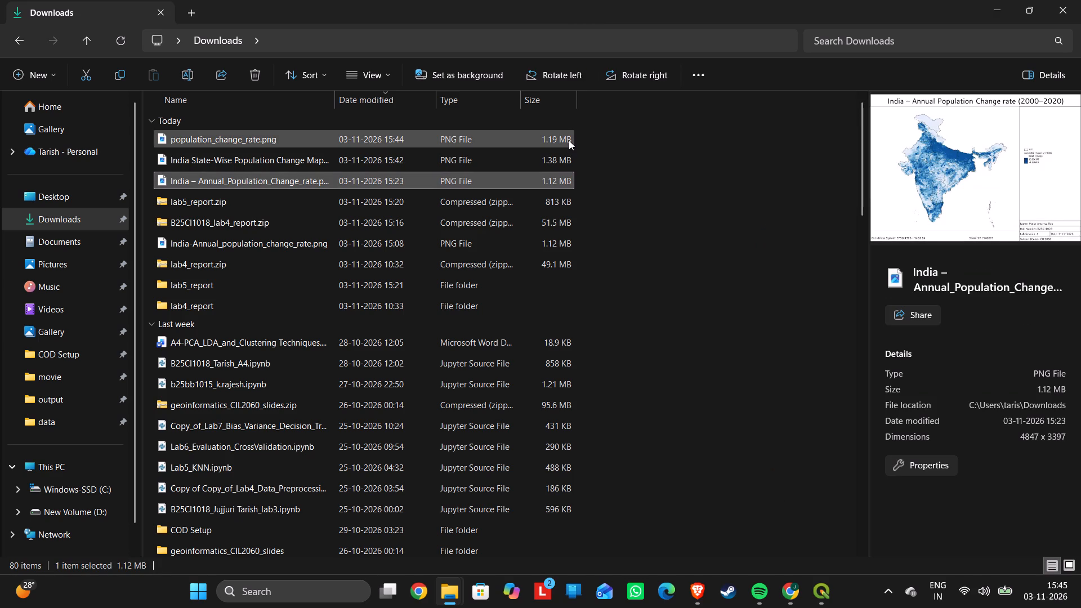
{"action": "left_click", "coordinate": [554, 140], "text": "ctrl"}
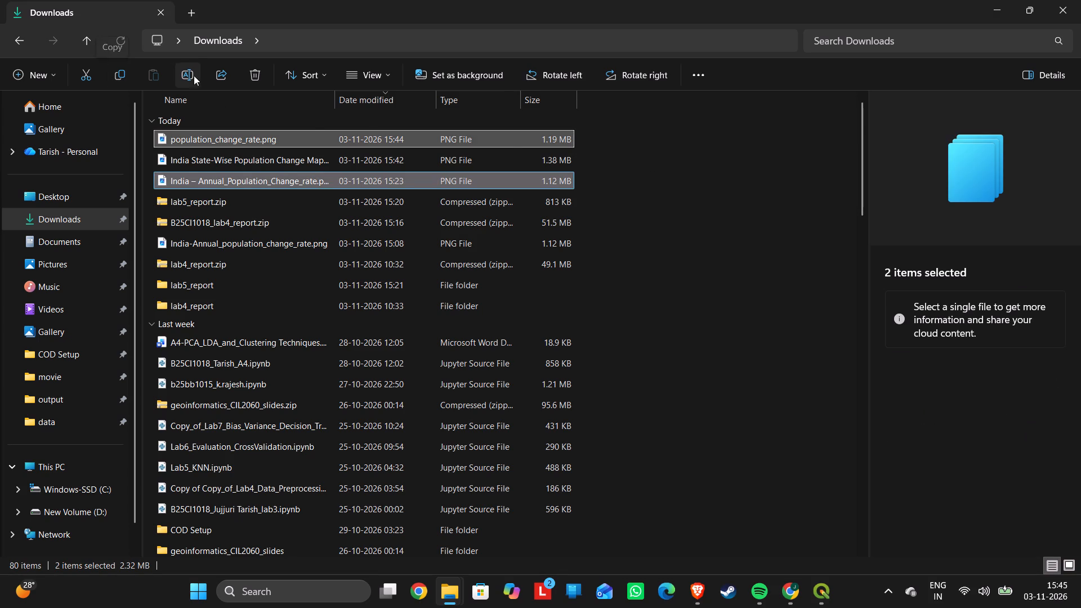
{"action": "left_click", "coordinate": [215, 74]}
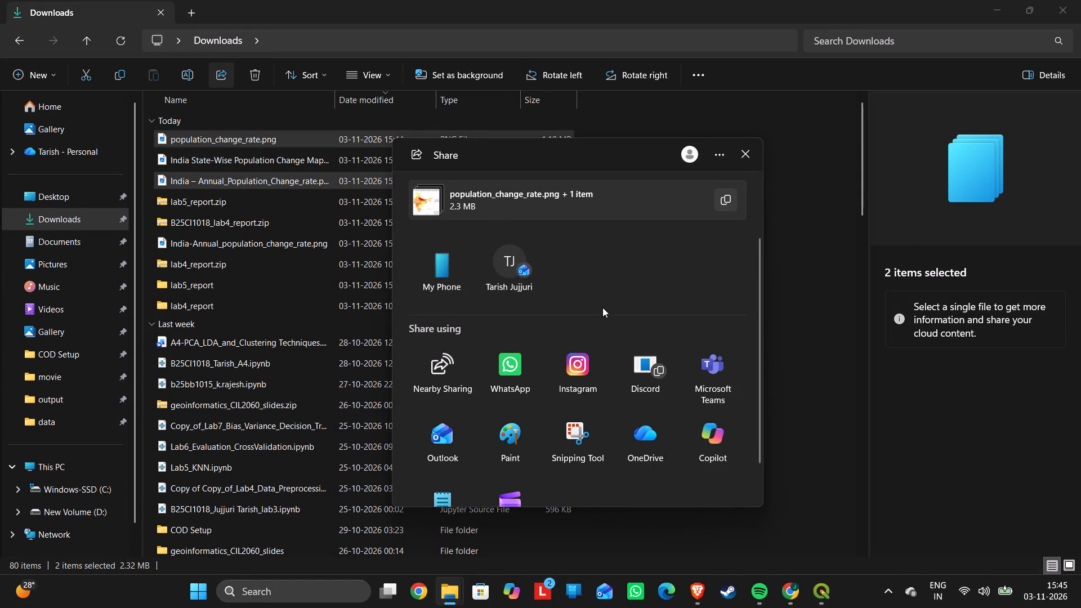
{"action": "left_click", "coordinate": [504, 351]}
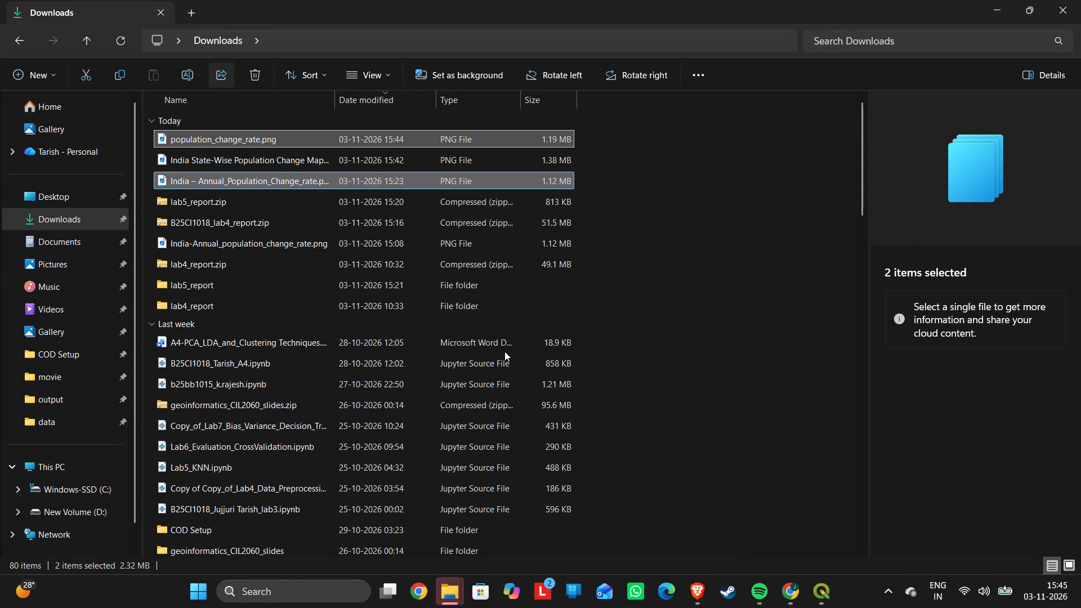
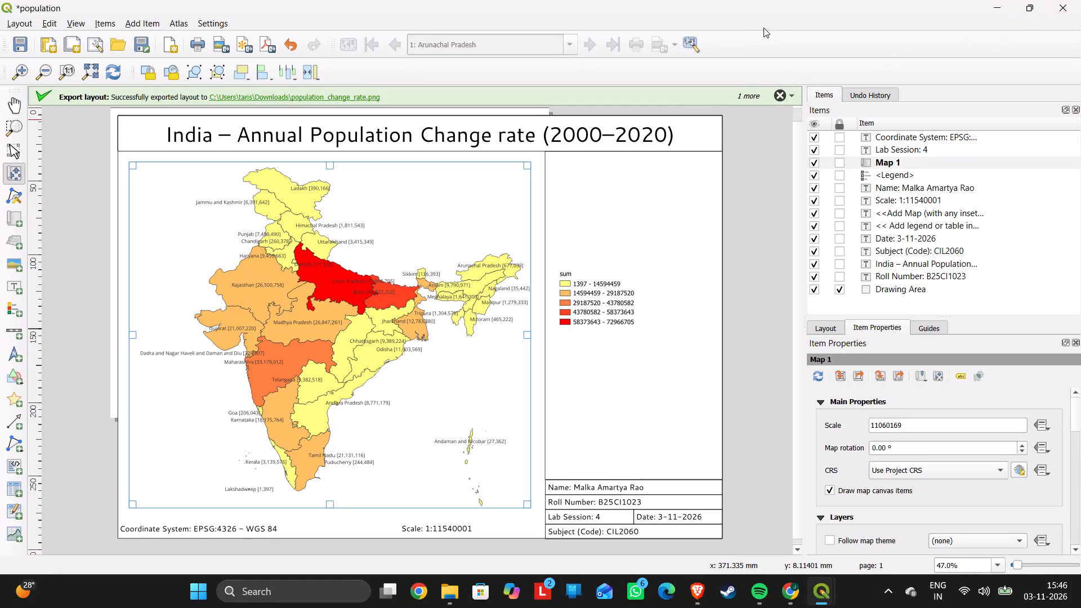
Dismiss the export notification, then close the population layout window and the Layout Manager to return to the main QGIS project.
{"action": "left_click", "coordinate": [776, 93]}
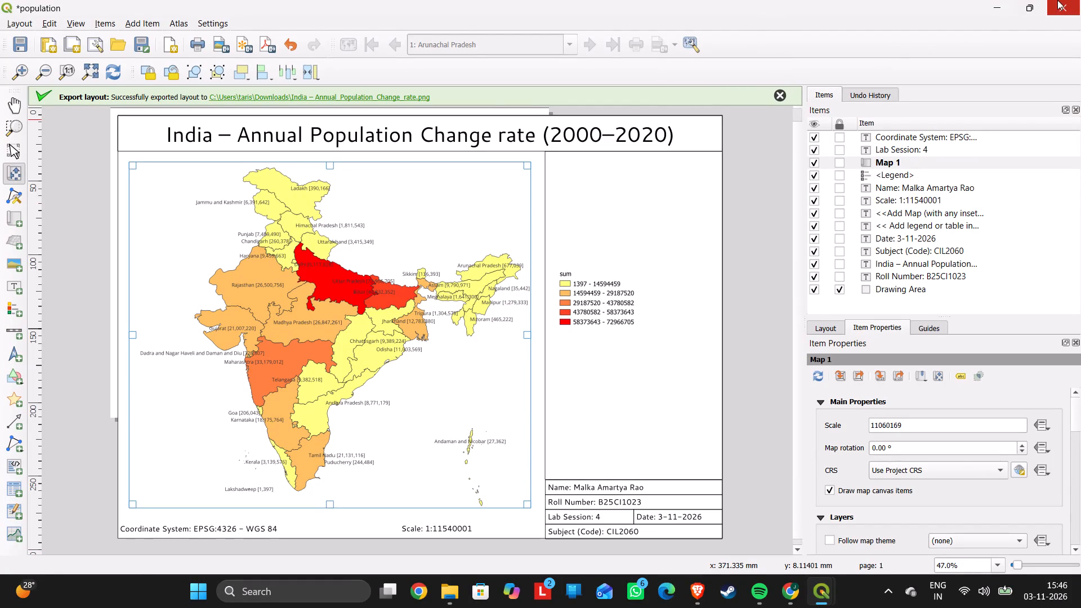
{"action": "left_click", "coordinate": [1057, 0]}
{"action": "left_click", "coordinate": [658, 182]}
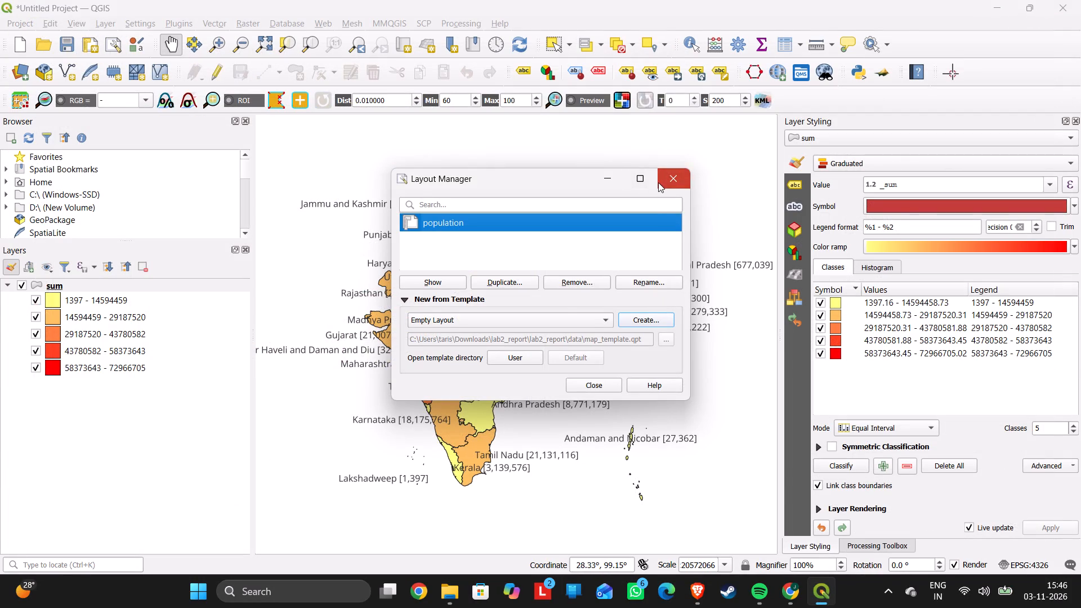
Close QGIS and discard the unsaved changes to the untitled project.
{"action": "left_click", "coordinate": [1066, 0]}
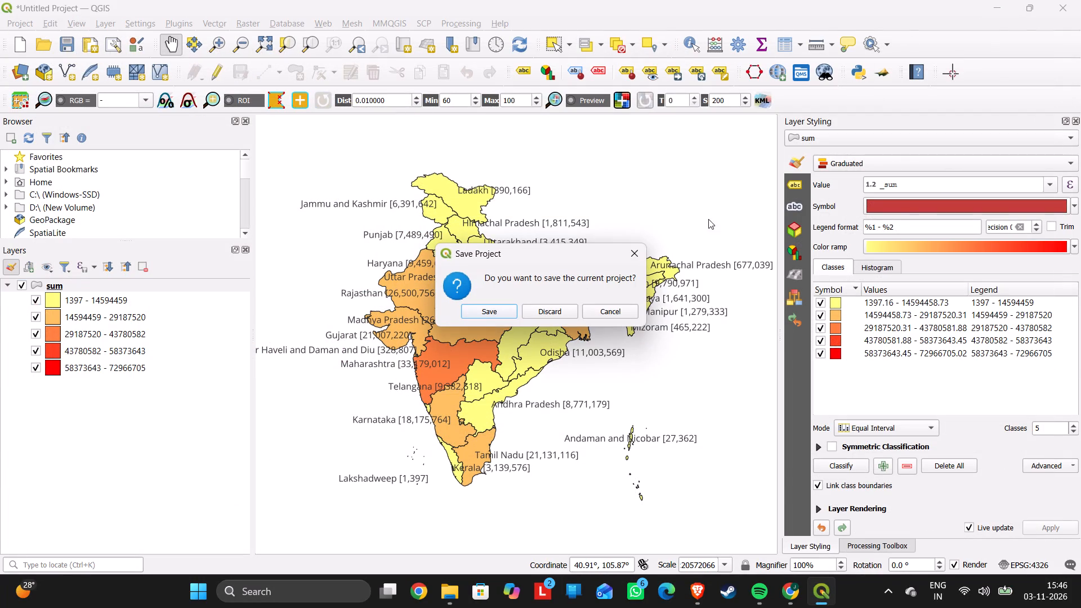
{"action": "left_click", "coordinate": [539, 315]}
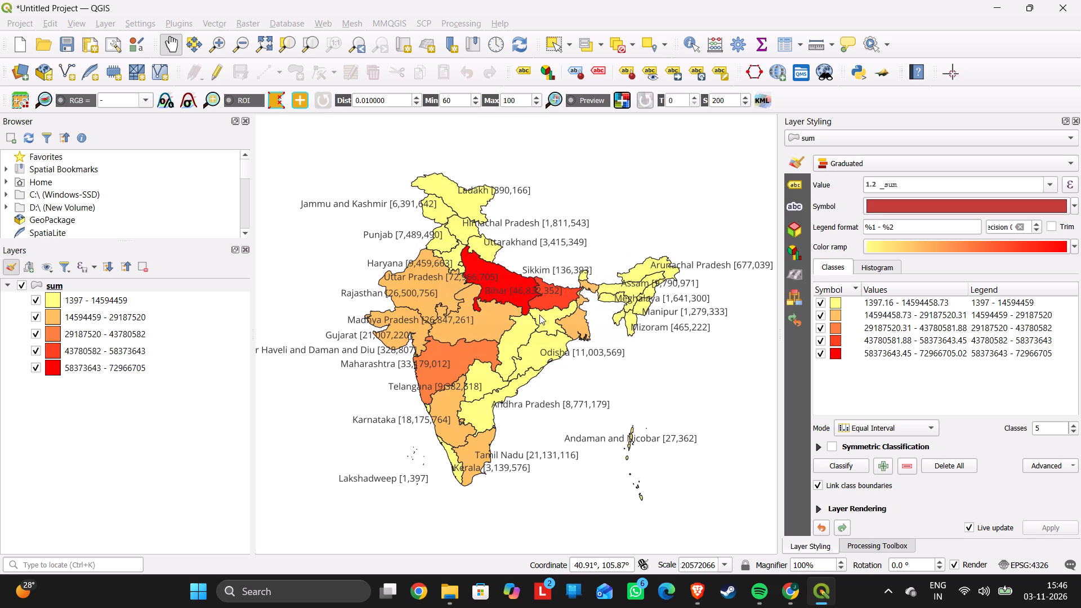
Close the QGIS Assignment Guide chat page in Chrome.
{"action": "scroll", "coordinate": [589, 398], "scroll_direction": "down", "scroll_amount": 4}
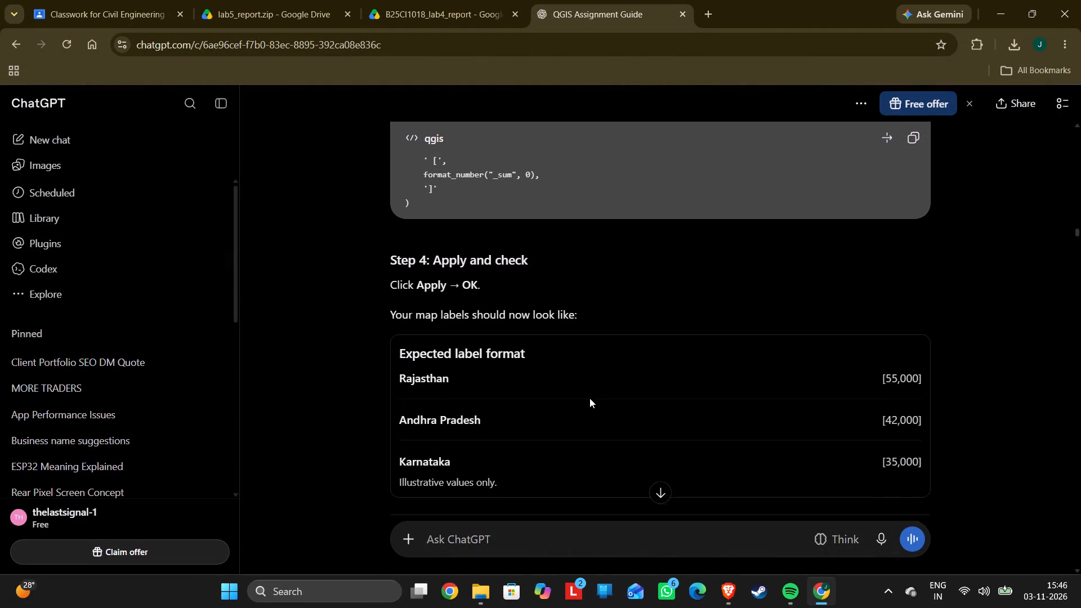
{"action": "left_click", "coordinate": [686, 11]}
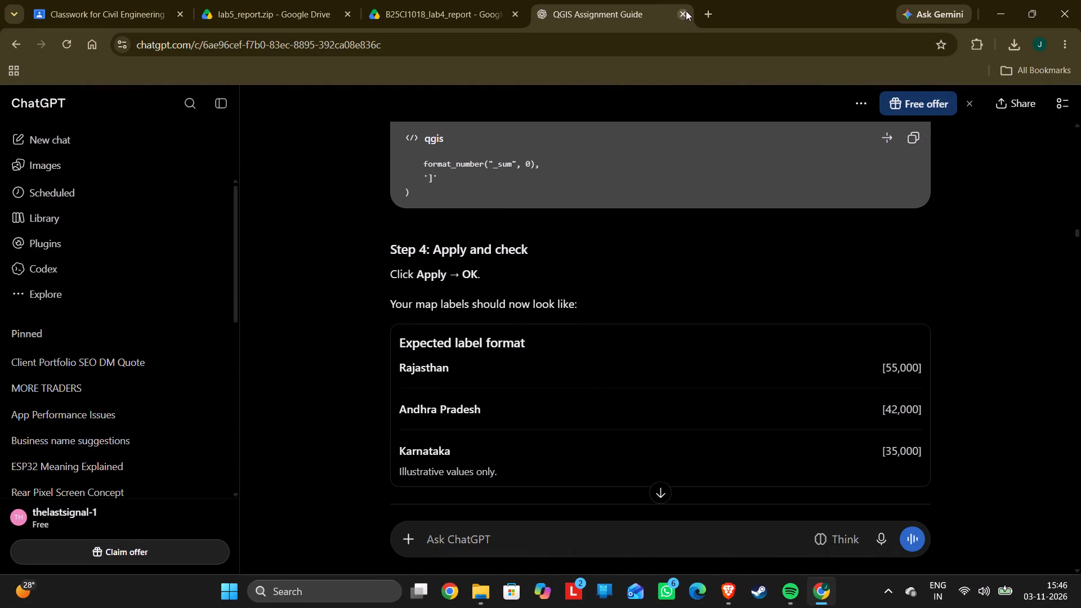
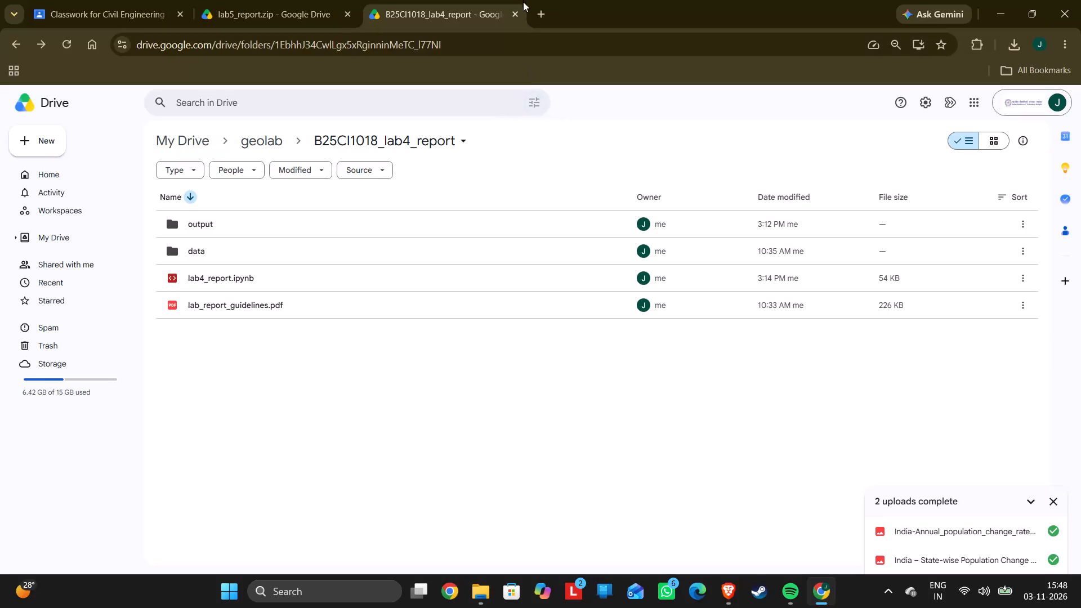
Close the lab4 report Drive folder, the lab5_report.zip page and the lab5_report.zip preview in Classroom.
{"action": "left_click", "coordinate": [513, 17]}
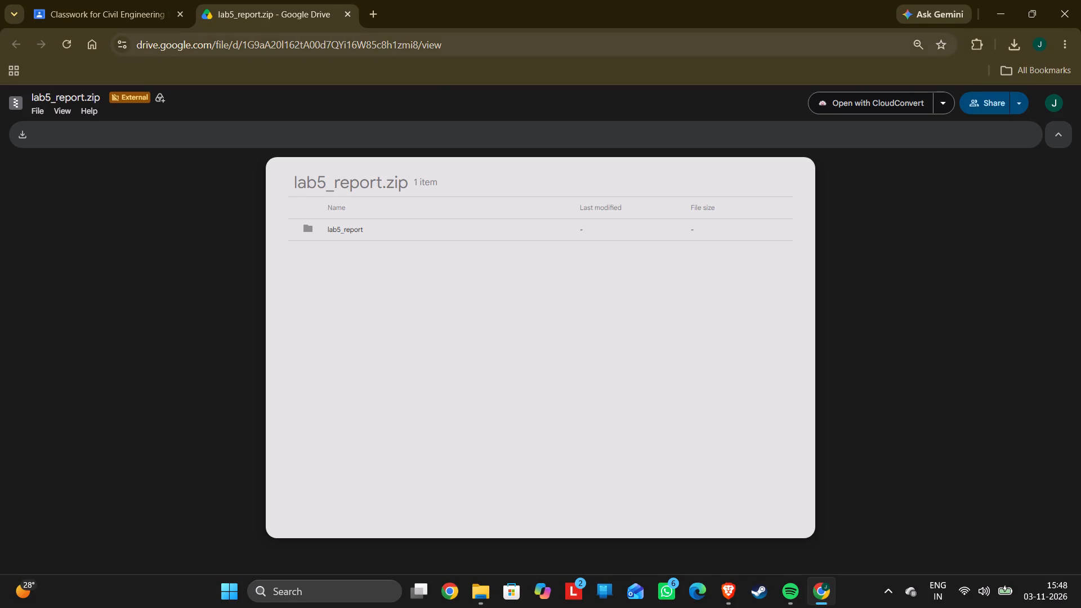
{"action": "left_click", "coordinate": [347, 15]}
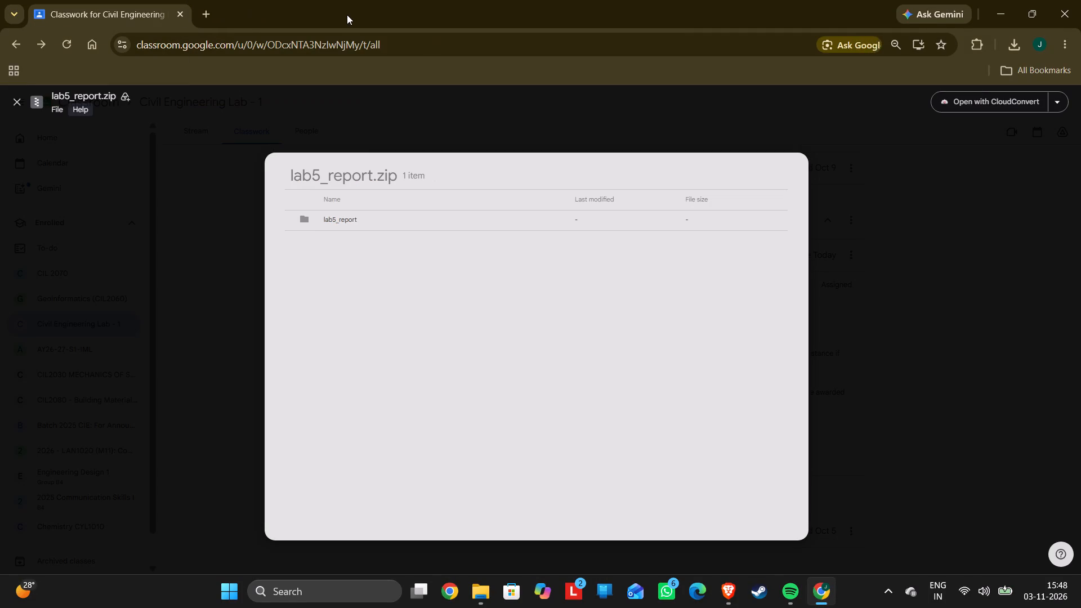
{"action": "left_click", "coordinate": [20, 110]}
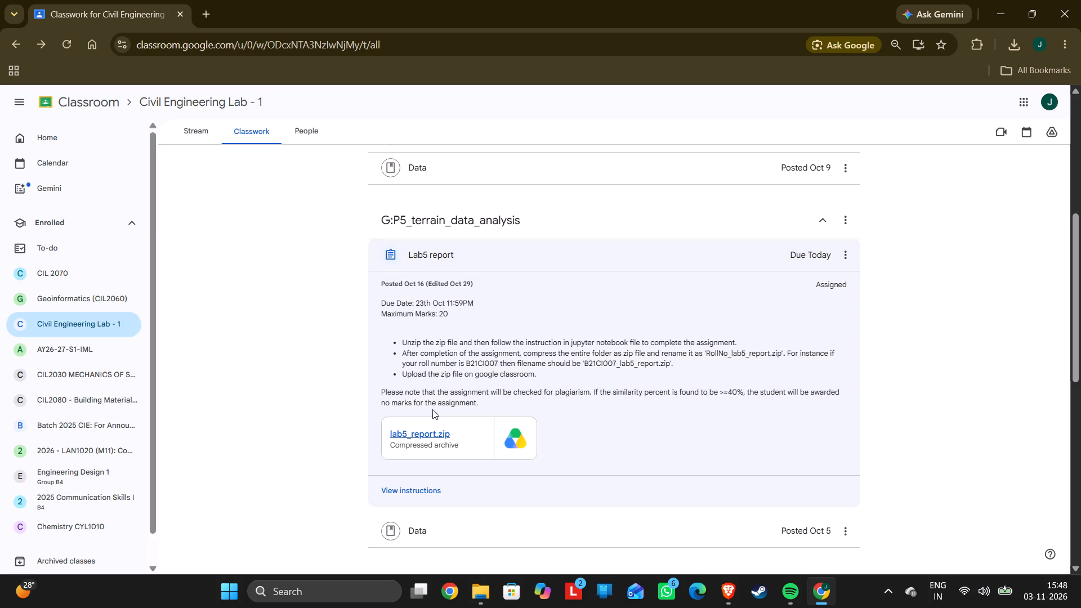
Download lab5.zip from the G:P5_terrain_data_analysis Data material through Google Drive, and close its Drive page.
{"action": "left_click", "coordinate": [416, 531]}
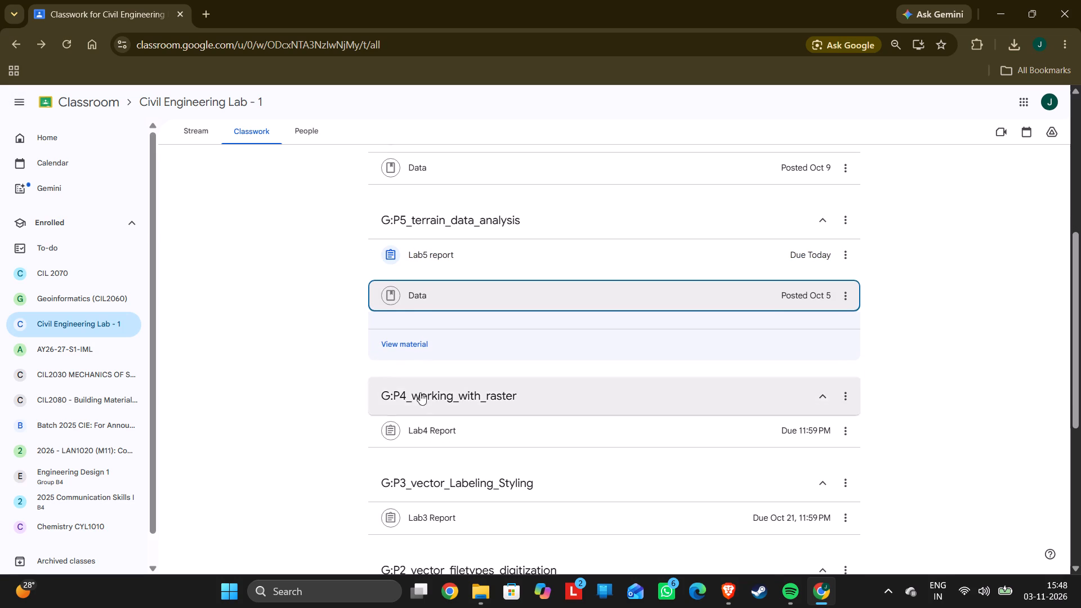
{"action": "left_click", "coordinate": [409, 342]}
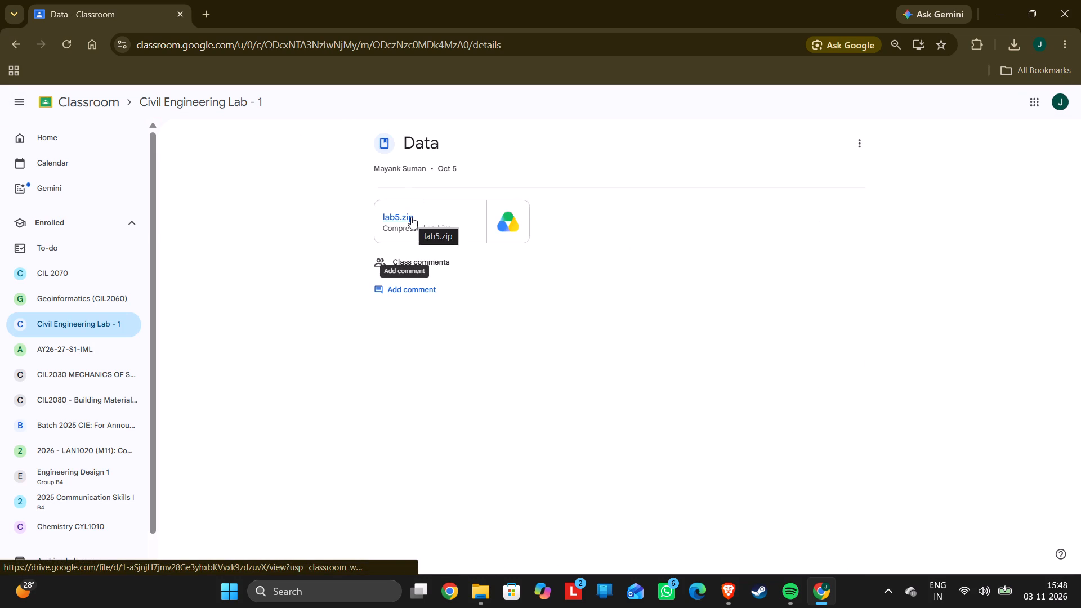
{"action": "left_click", "coordinate": [411, 217]}
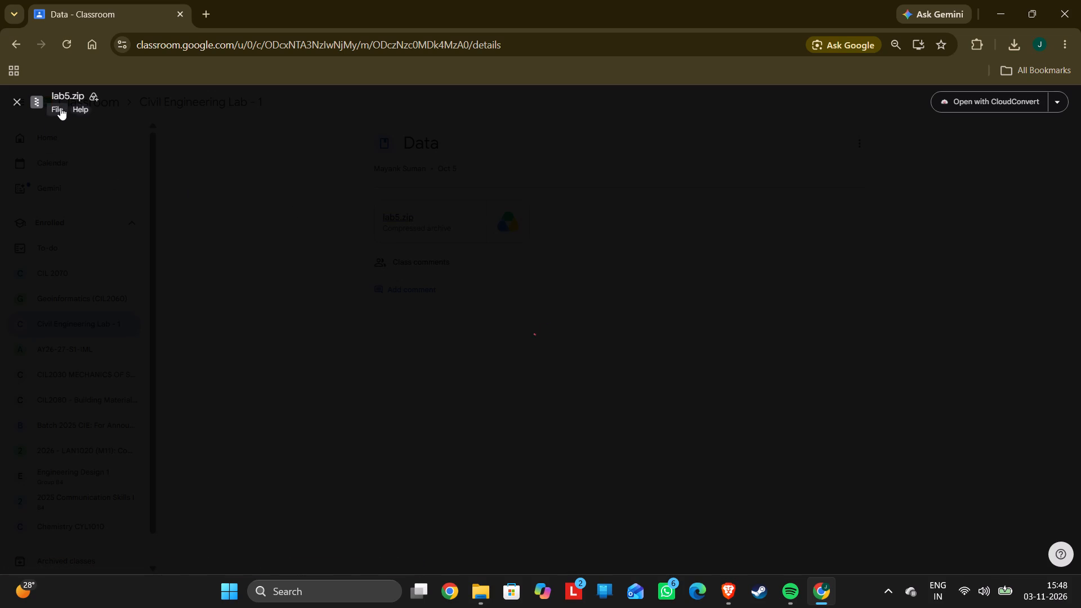
{"action": "left_click", "coordinate": [60, 108]}
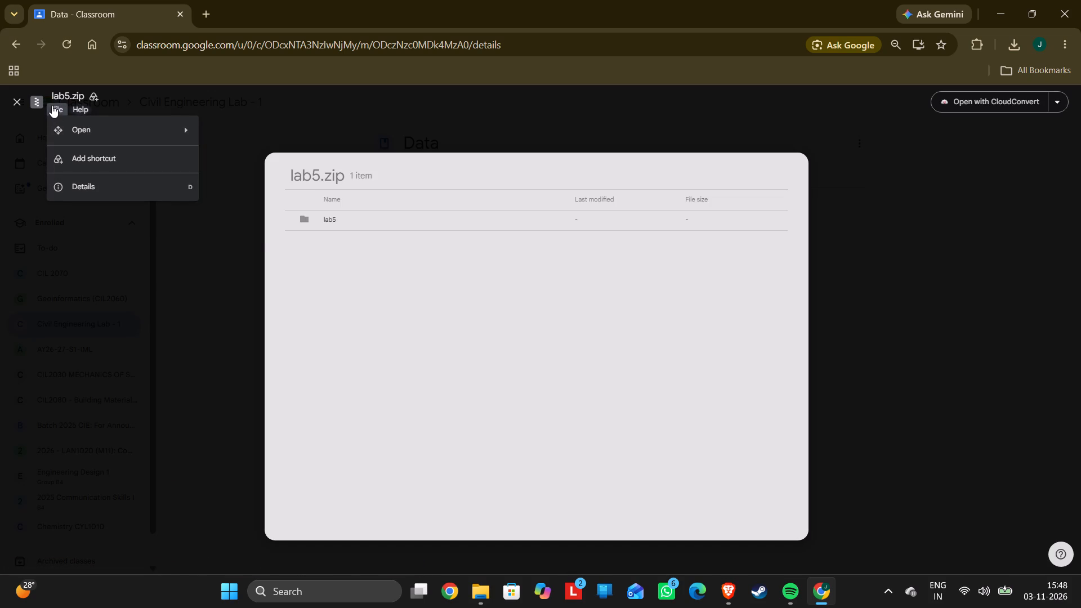
{"action": "left_click", "coordinate": [233, 132]}
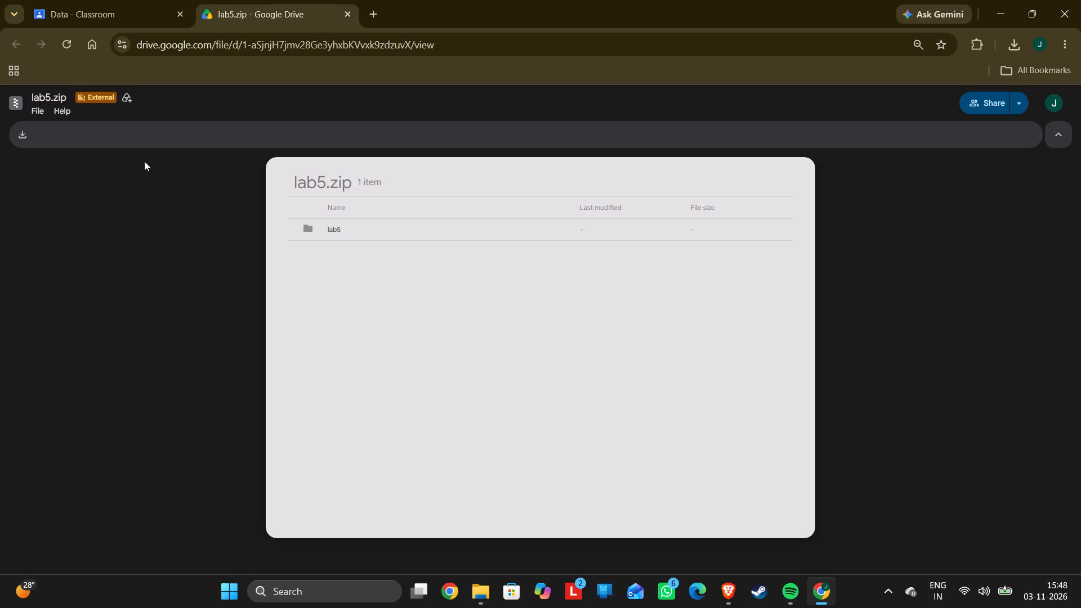
{"action": "left_click", "coordinate": [333, 227]}
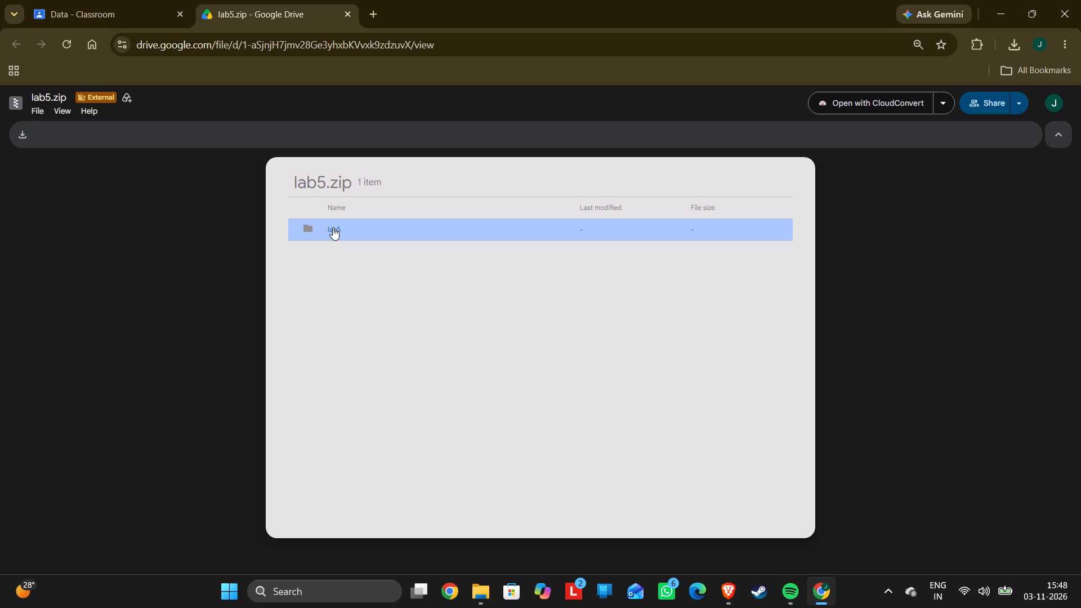
{"action": "double_click", "coordinate": [337, 235]}
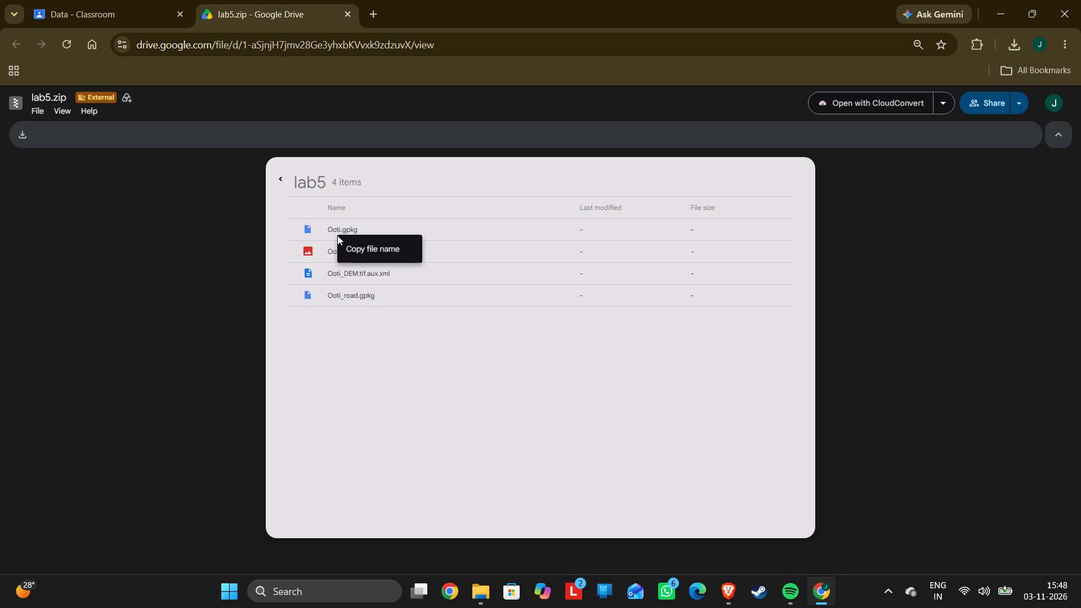
{"action": "left_click", "coordinate": [43, 110]}
{"action": "left_click", "coordinate": [20, 138]}
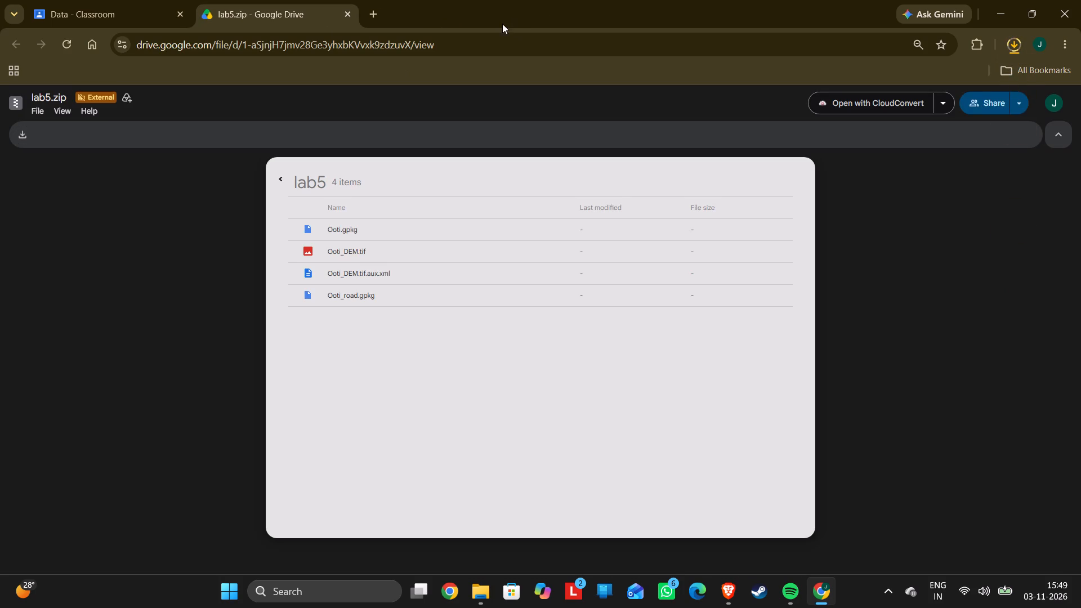
{"action": "left_click", "coordinate": [352, 14]}
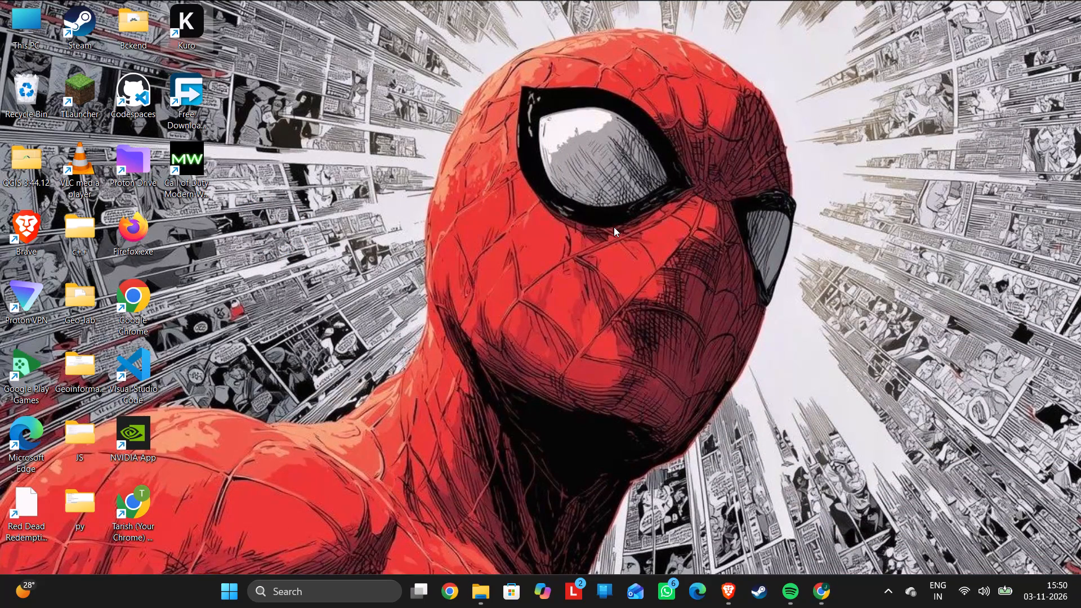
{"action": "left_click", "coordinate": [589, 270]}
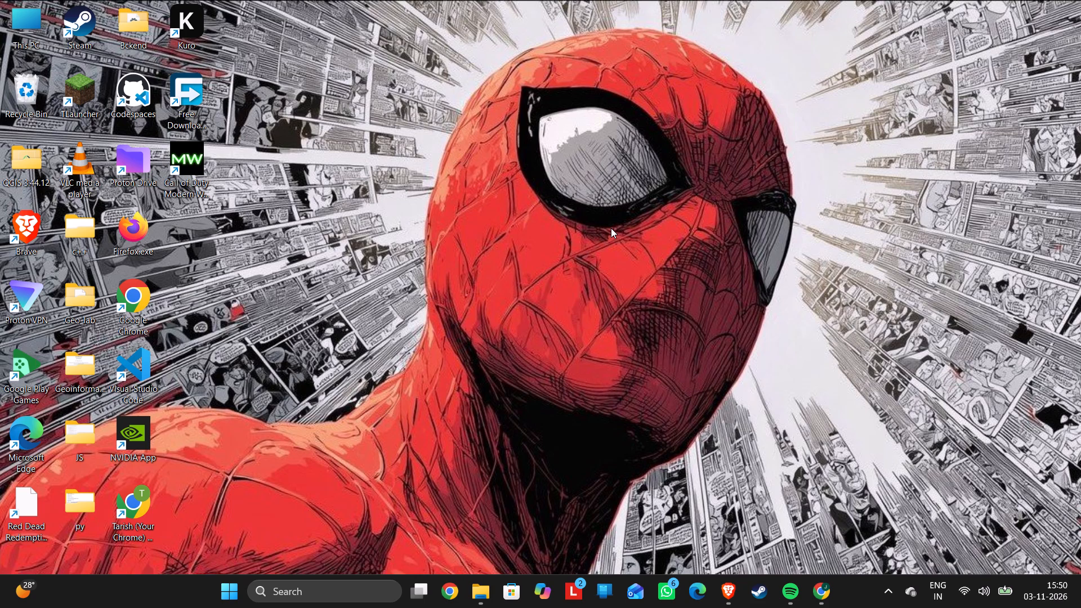
Open a maximised Chrome window with the Tarish profile.
{"action": "left_click", "coordinate": [447, 584]}
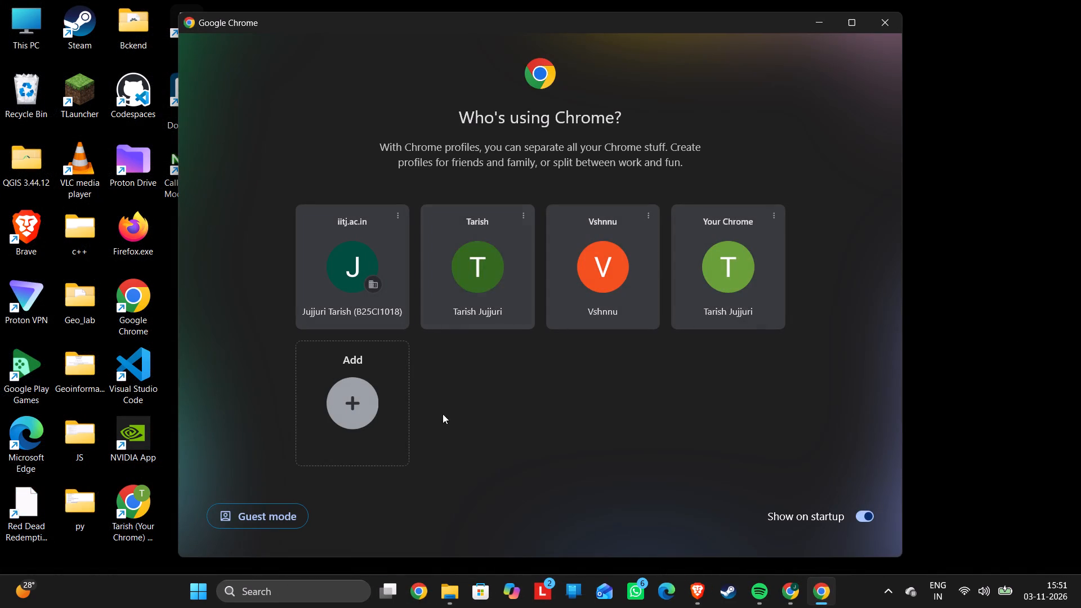
{"action": "left_click", "coordinate": [490, 234]}
{"action": "left_click", "coordinate": [492, 274]}
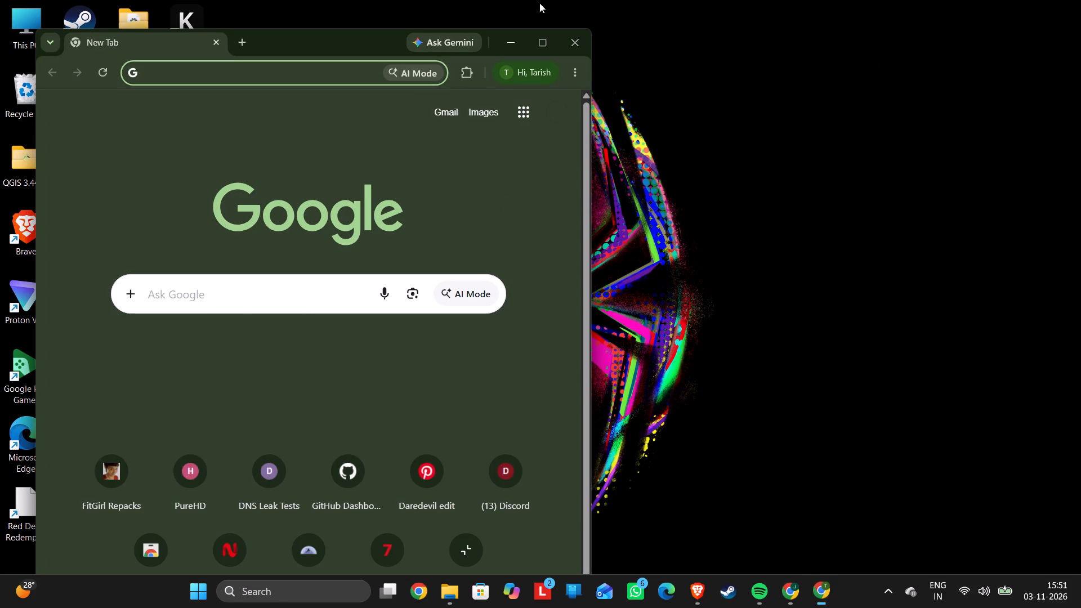
{"action": "left_click", "coordinate": [541, 39]}
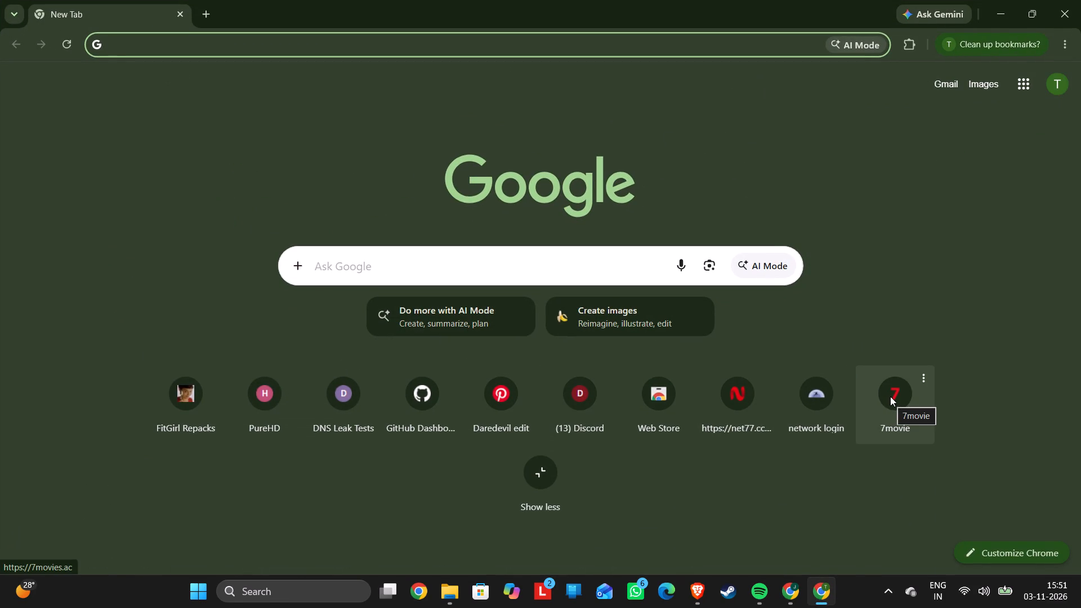
Search Google for 4khub and open the 4KHDHub website.
{"action": "left_click", "coordinate": [562, 275]}
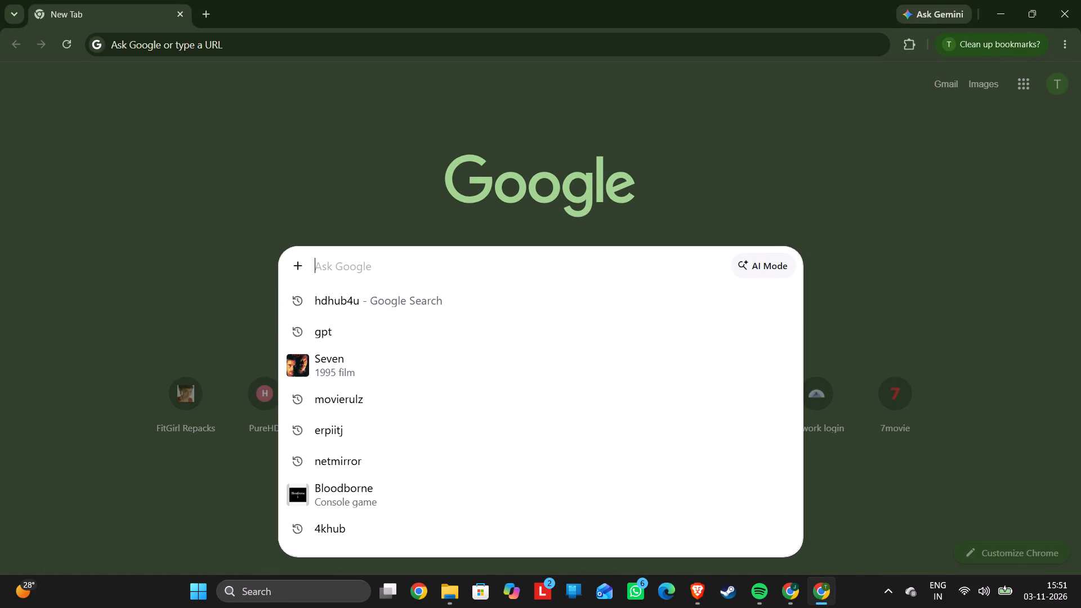
{"action": "type", "text": "4k"}
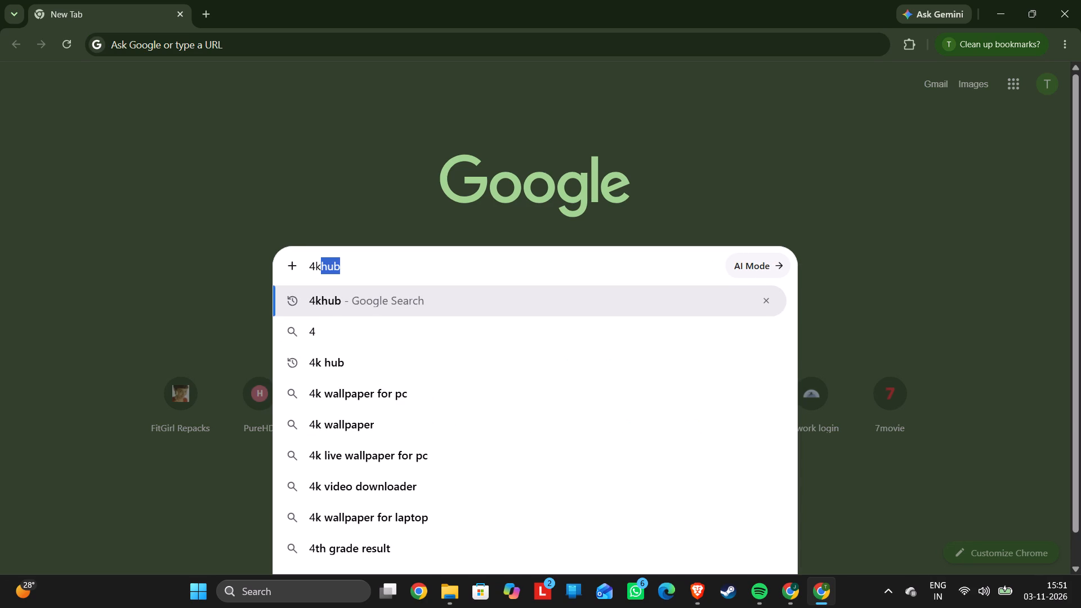
{"action": "type", "text": "hub"}
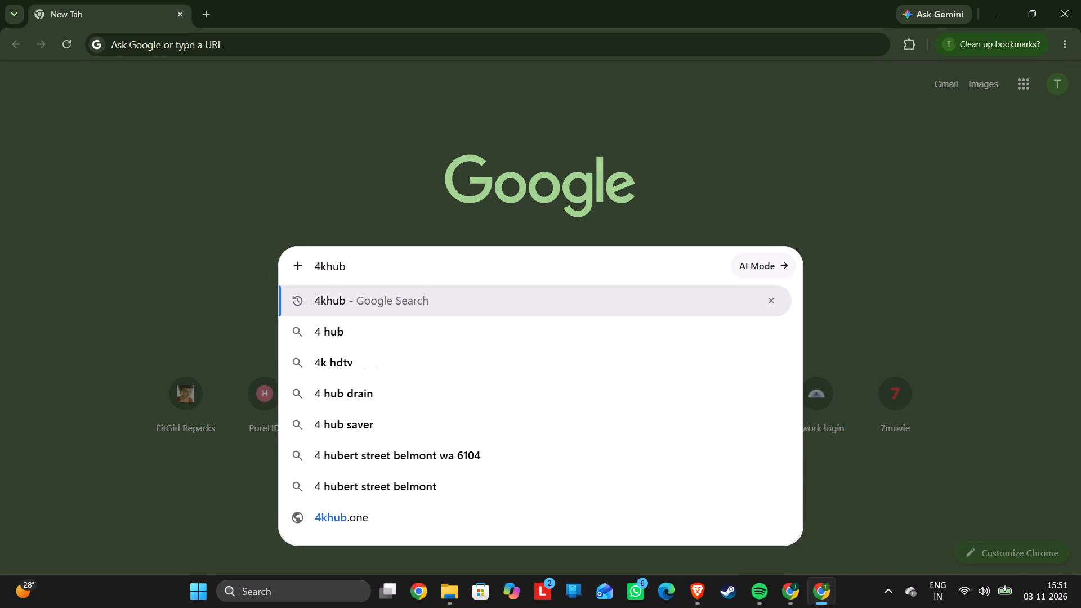
{"action": "left_click", "coordinate": [546, 305]}
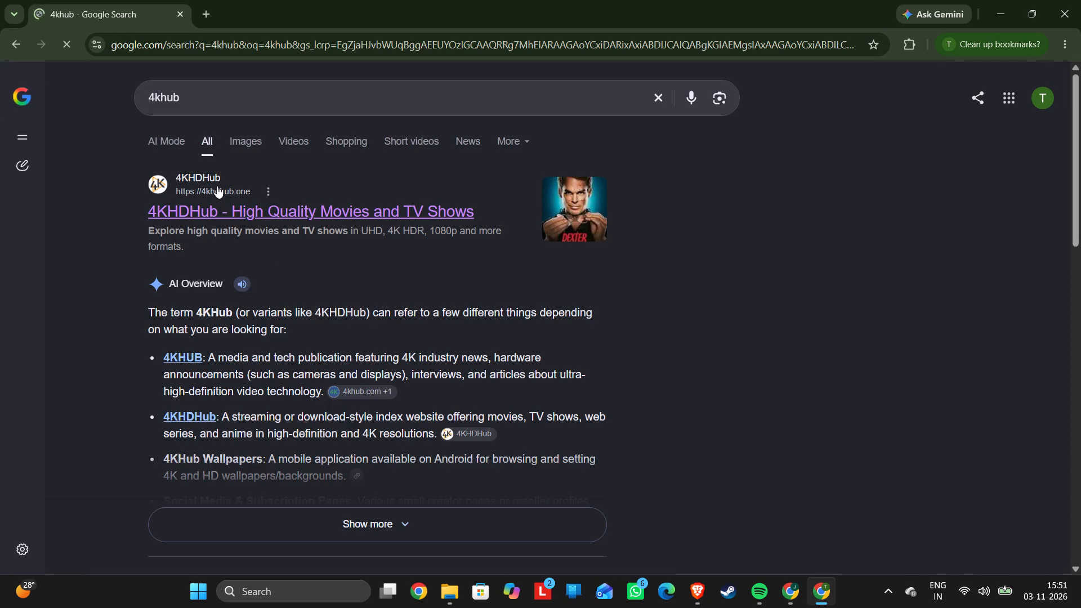
{"action": "left_click", "coordinate": [225, 207]}
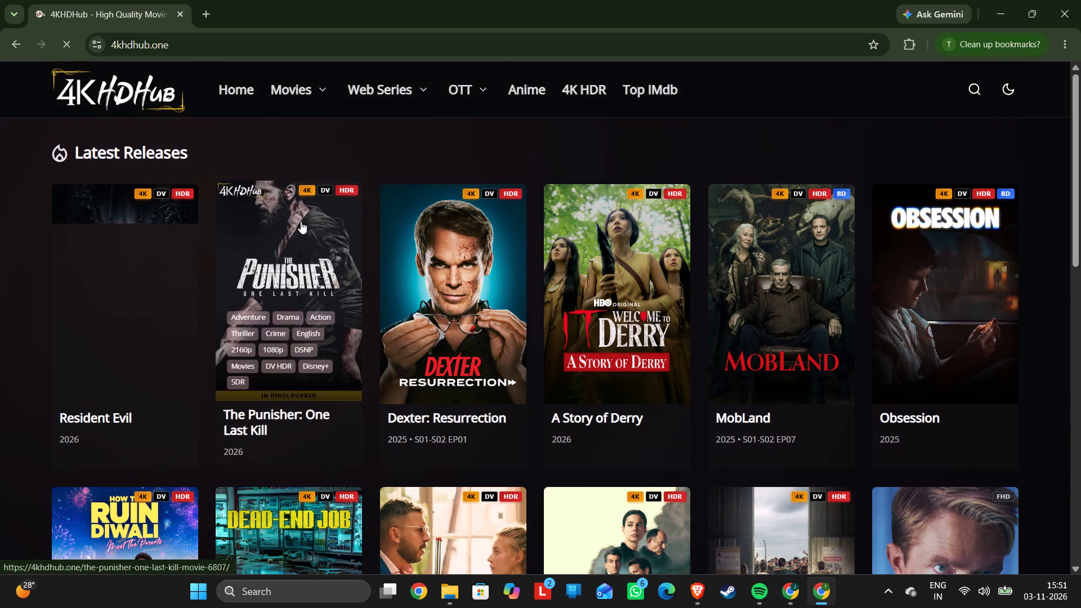
Search the 4KHDHub site for loki, open the Loki series page, and close the advertising pages that open.
{"action": "left_click", "coordinate": [982, 88]}
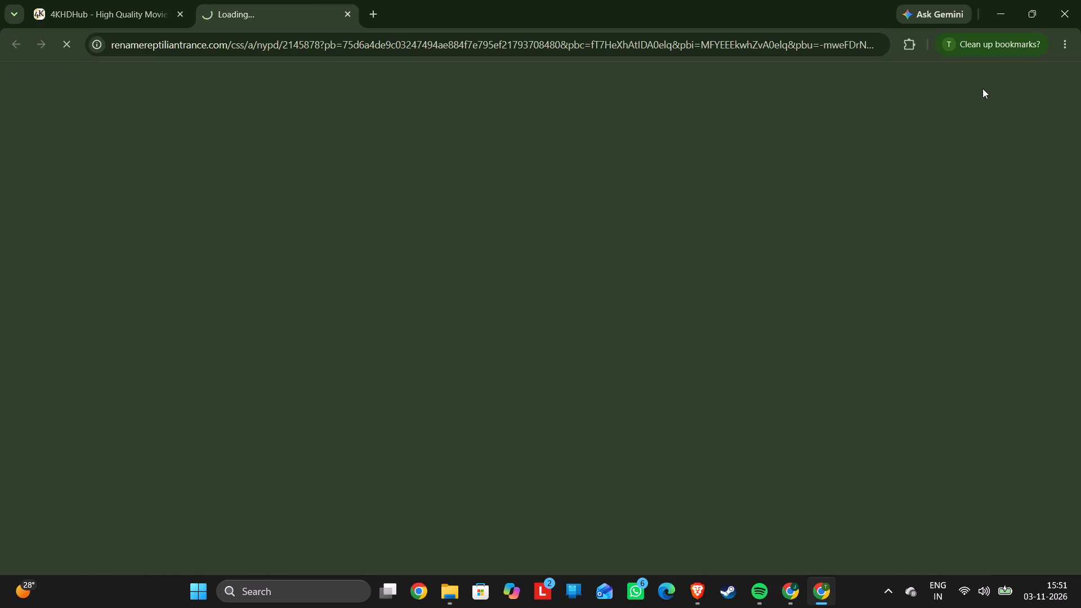
{"action": "left_click", "coordinate": [344, 11]}
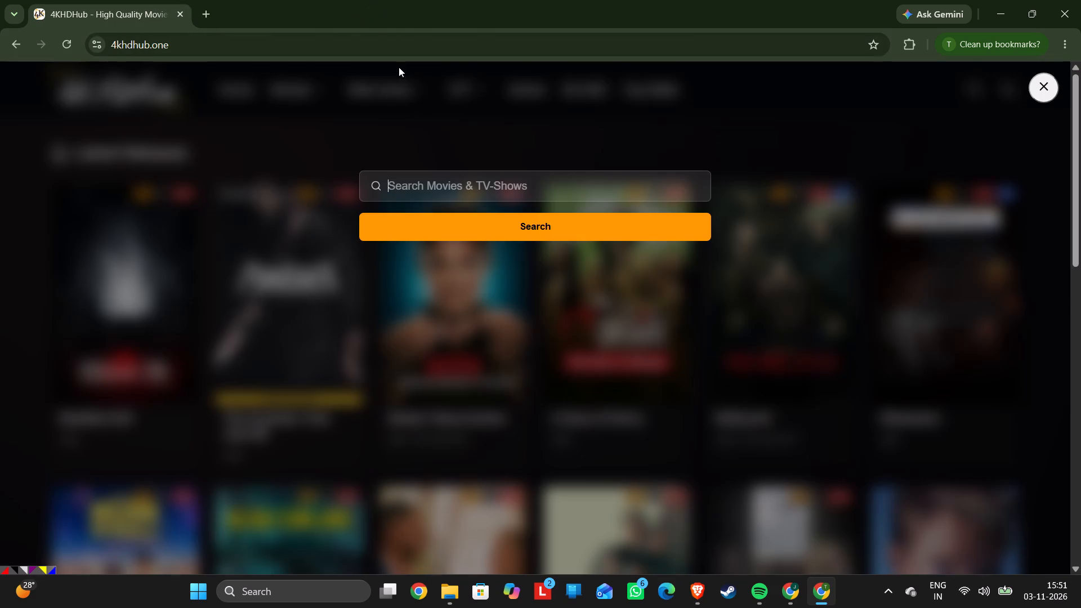
{"action": "left_click", "coordinate": [557, 183]}
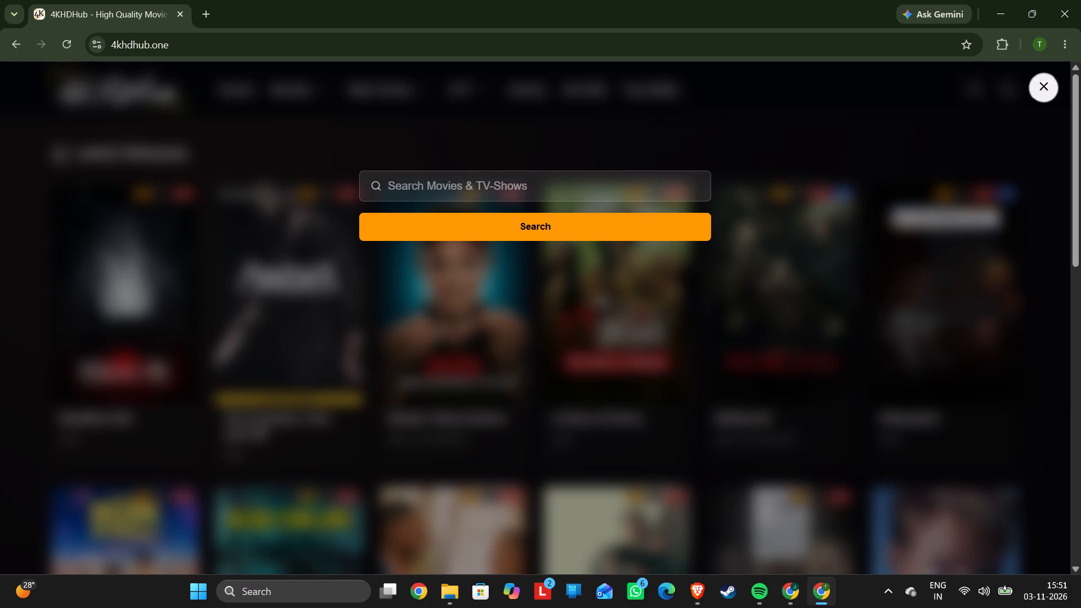
{"action": "type", "text": "loki"}
{"action": "key", "text": "Return"}
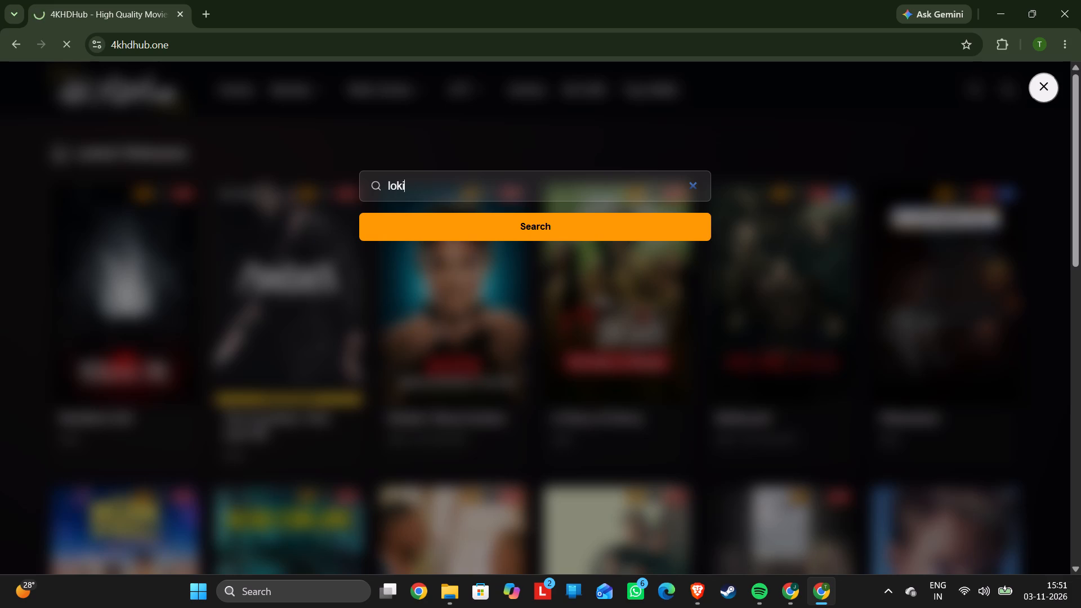
{"action": "left_click", "coordinate": [152, 353]}
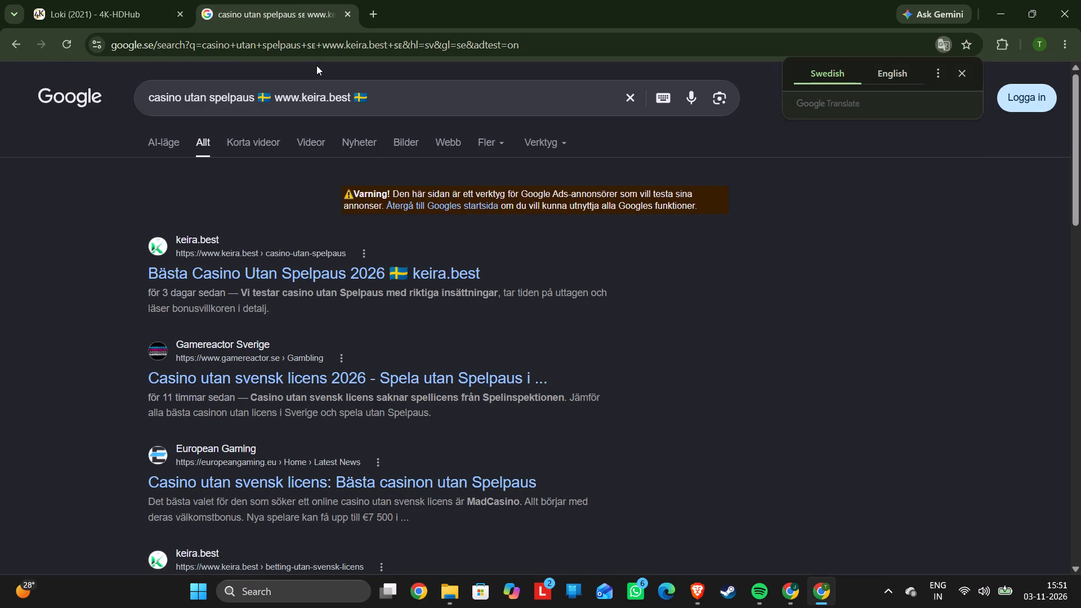
{"action": "key", "text": "ctrl+w"}
Close the Chrome window with the Loki series page.
{"action": "left_click", "coordinate": [1076, 3]}
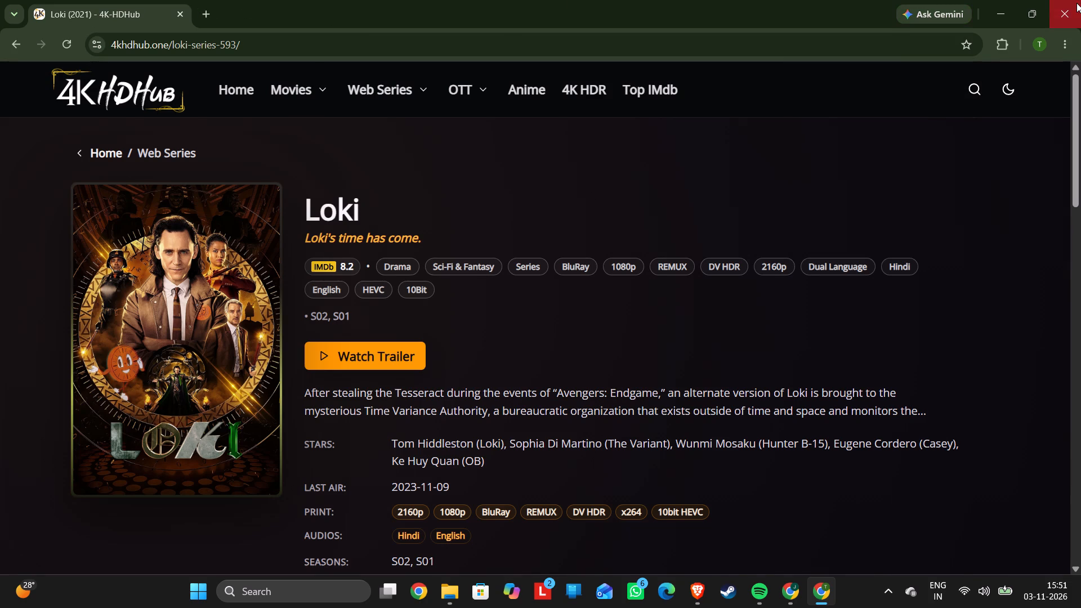